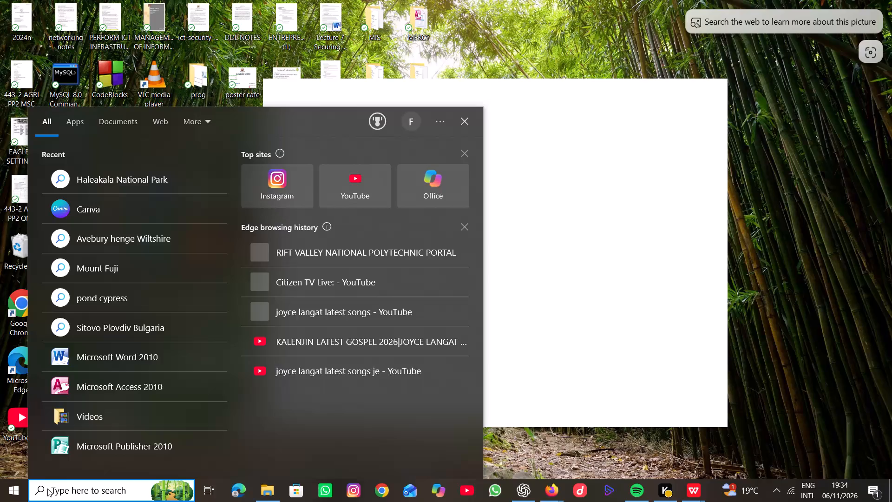
# Find Canva through the Windows search and open the app.
pyautogui.press('c')
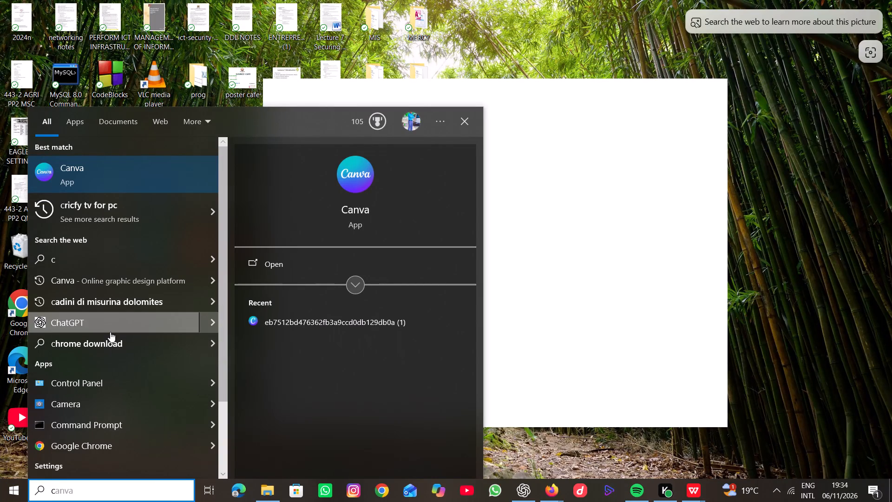
pyautogui.moveTo(139, 198); pyautogui.dragTo(140, 197)
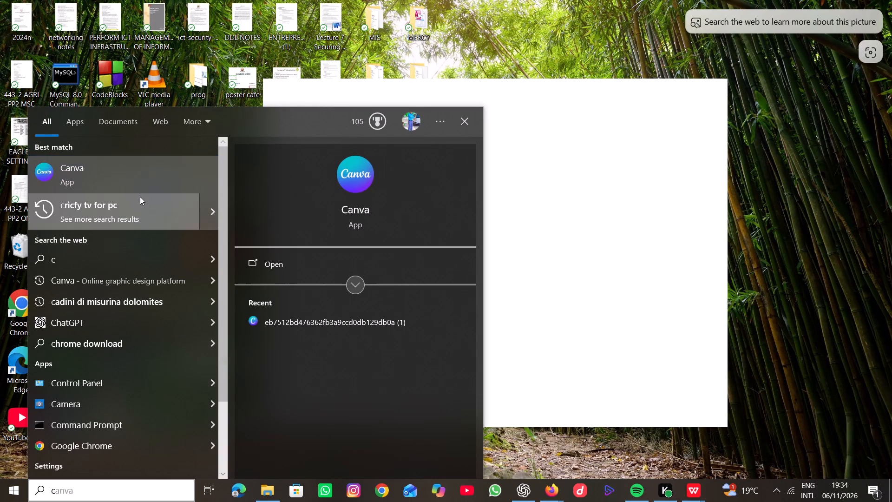
pyautogui.moveTo(140, 197); pyautogui.dragTo(143, 181)
pyautogui.click(143, 181)
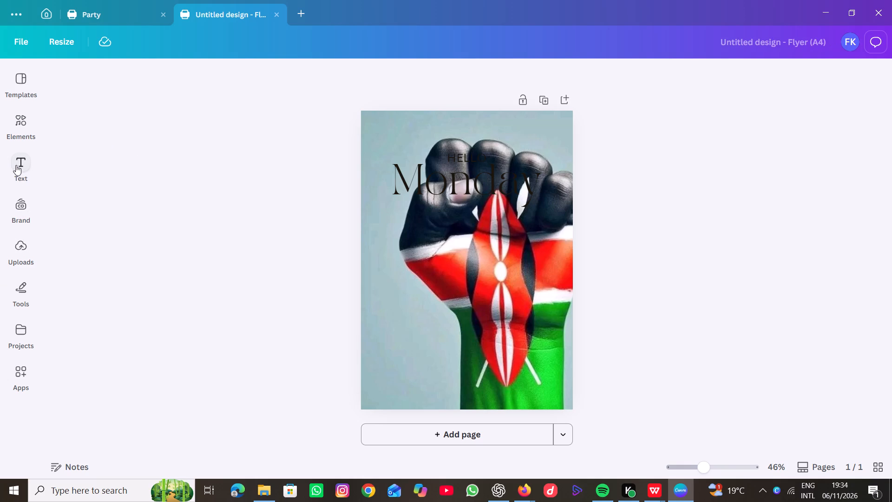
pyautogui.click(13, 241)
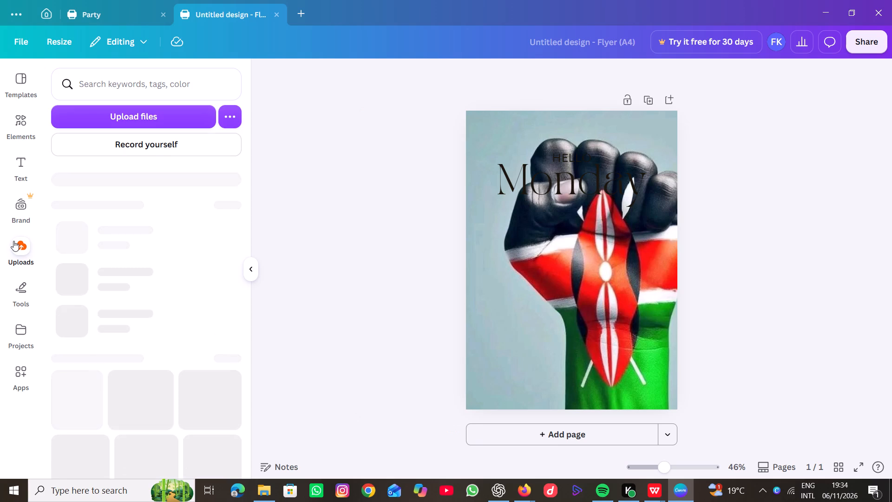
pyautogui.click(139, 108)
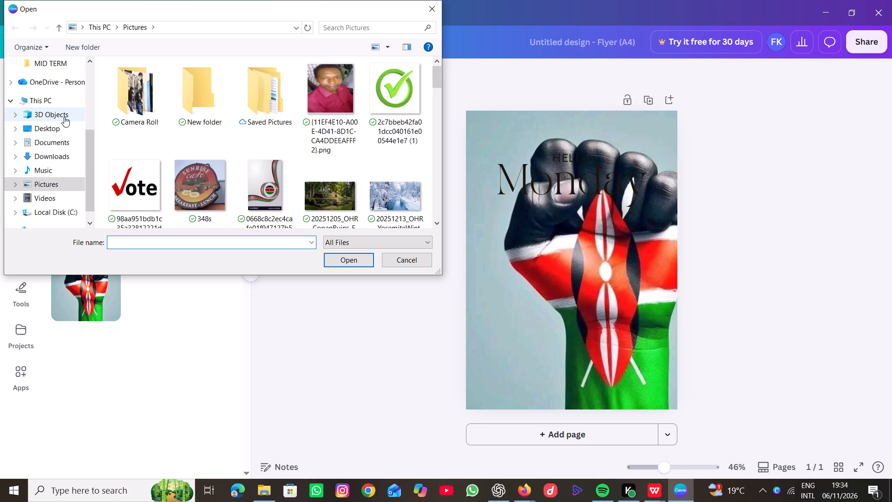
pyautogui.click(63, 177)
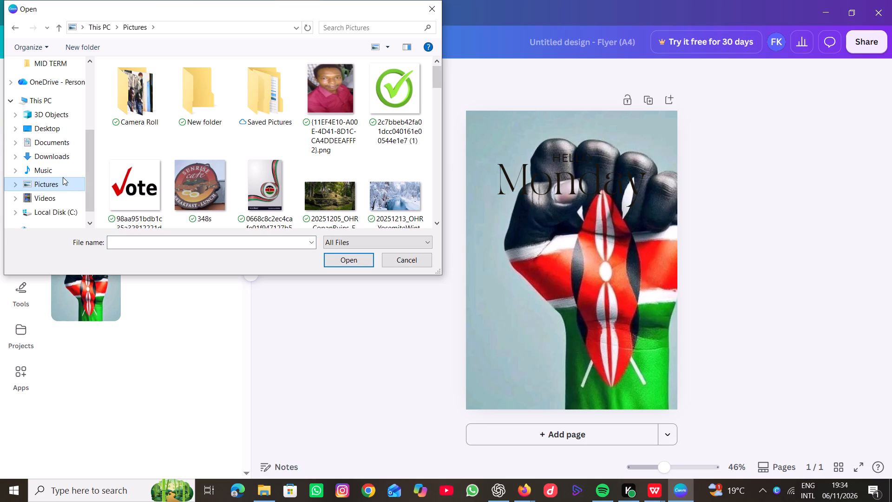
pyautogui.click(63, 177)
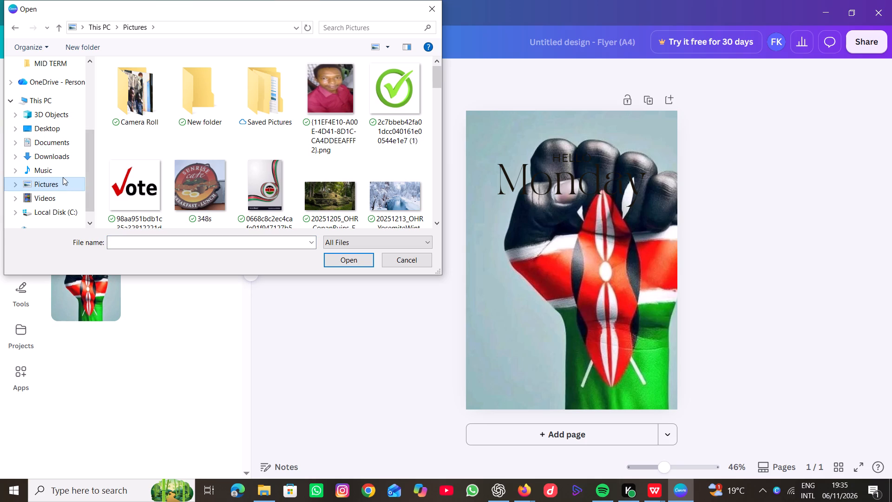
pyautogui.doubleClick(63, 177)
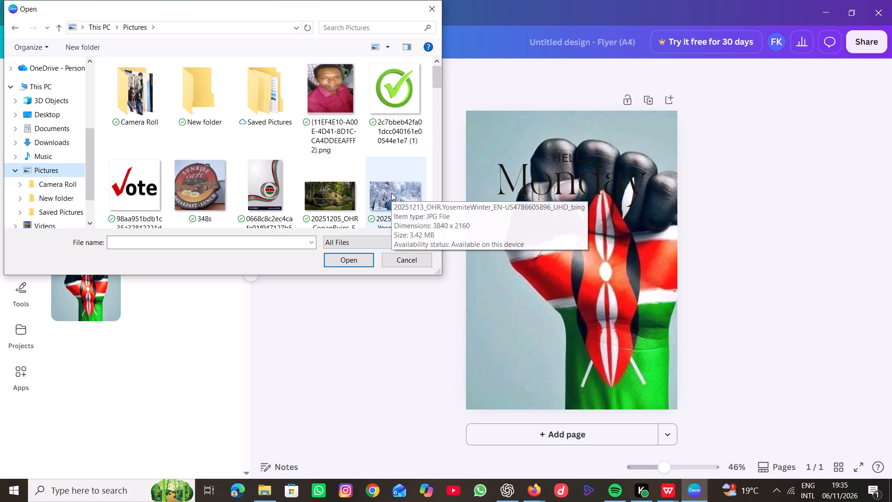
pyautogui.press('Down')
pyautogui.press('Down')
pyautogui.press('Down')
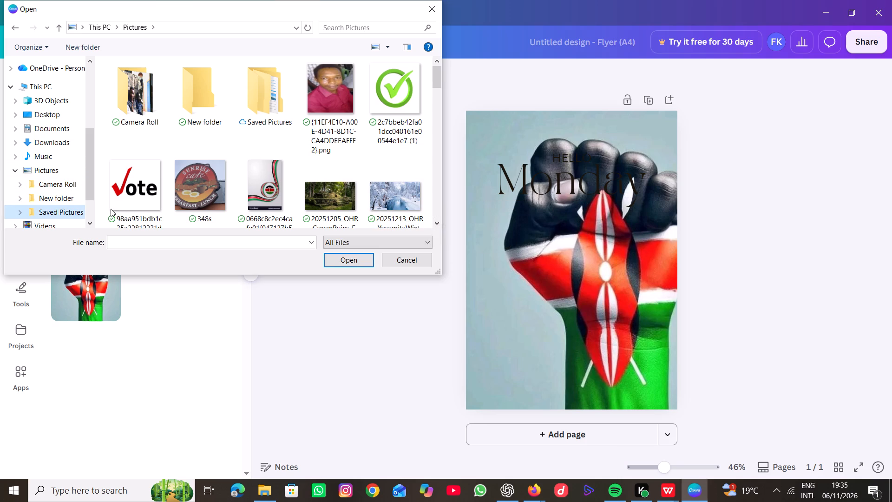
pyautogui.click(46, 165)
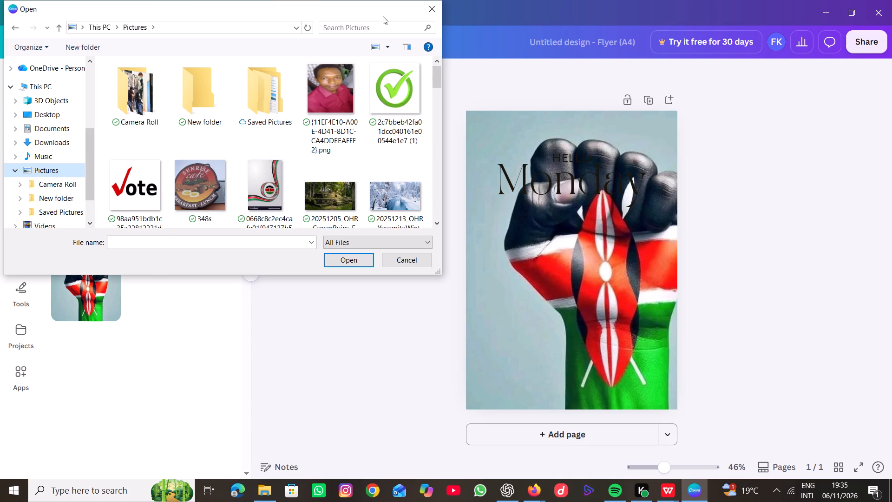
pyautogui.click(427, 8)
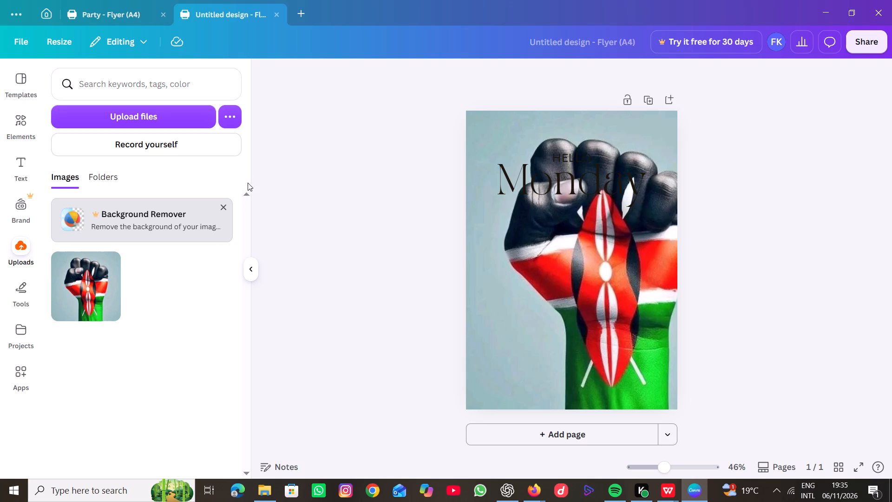
# Dismiss the Background Remover suggestion above the uploaded images.
pyautogui.click(224, 207)
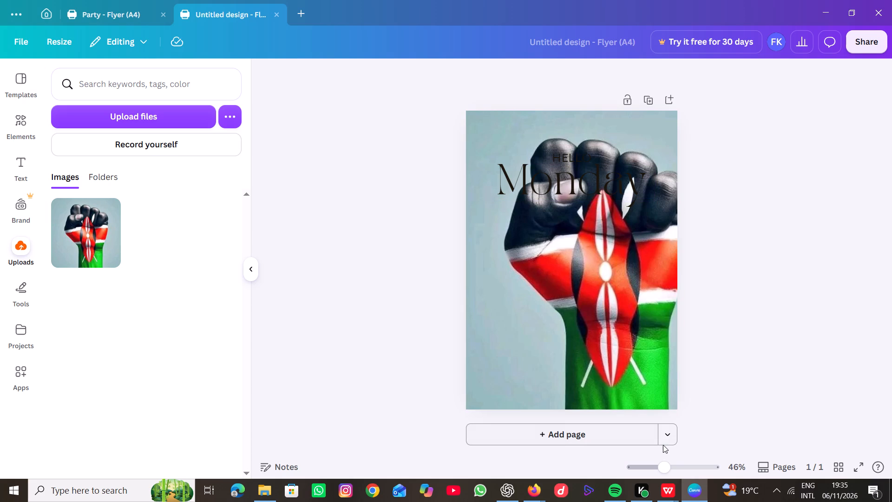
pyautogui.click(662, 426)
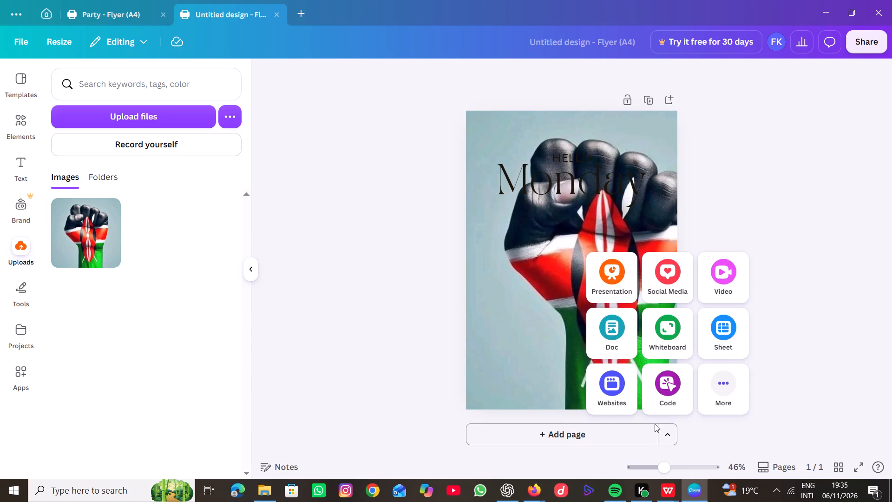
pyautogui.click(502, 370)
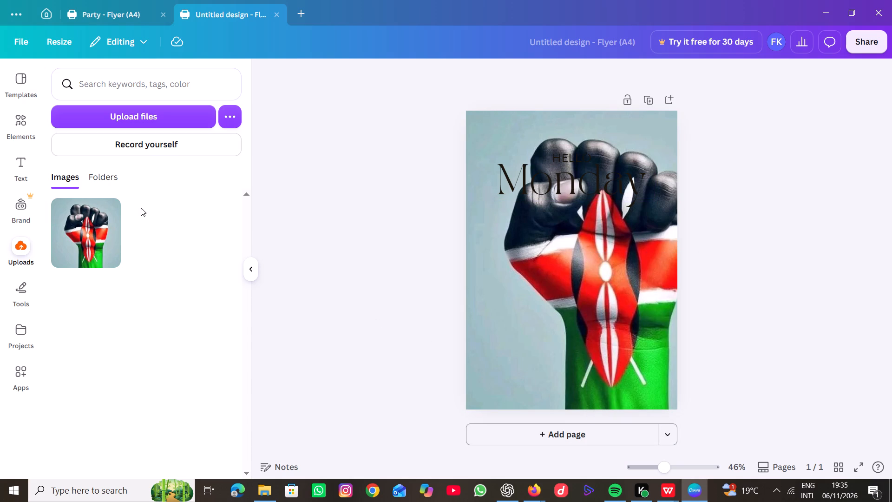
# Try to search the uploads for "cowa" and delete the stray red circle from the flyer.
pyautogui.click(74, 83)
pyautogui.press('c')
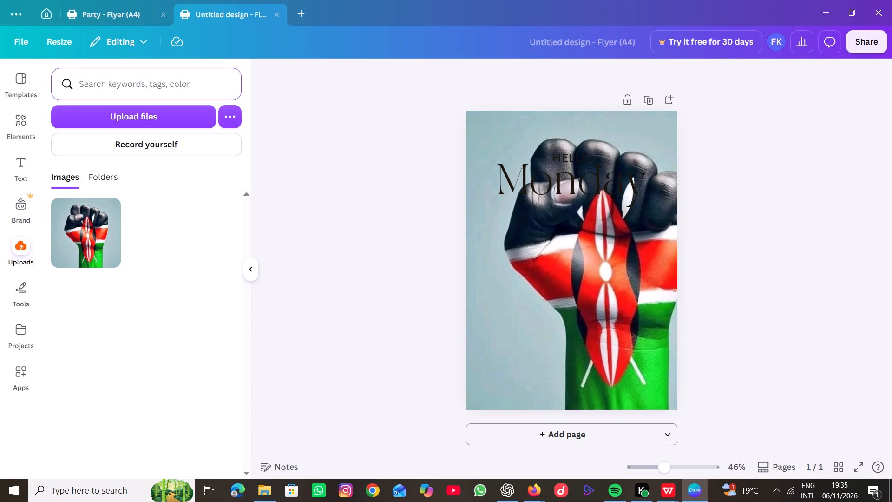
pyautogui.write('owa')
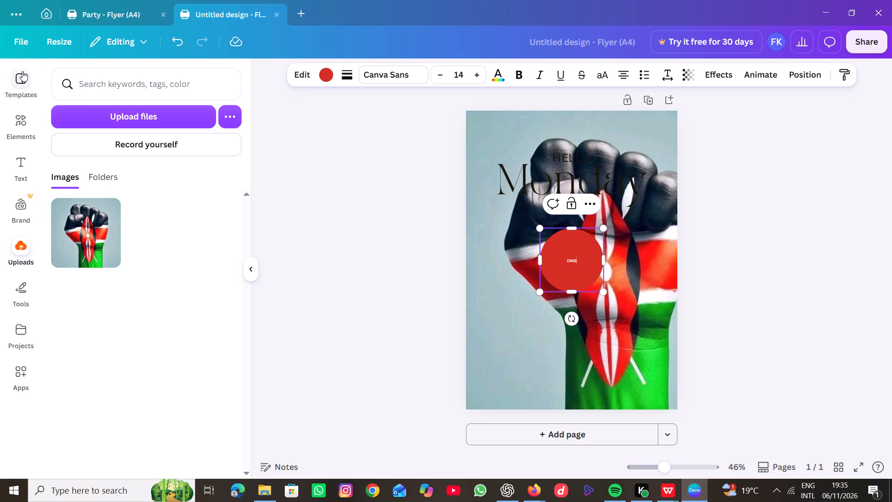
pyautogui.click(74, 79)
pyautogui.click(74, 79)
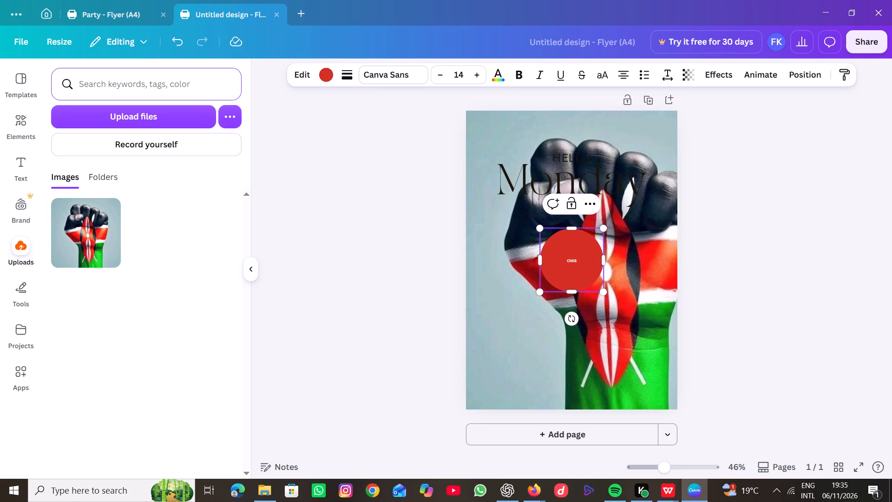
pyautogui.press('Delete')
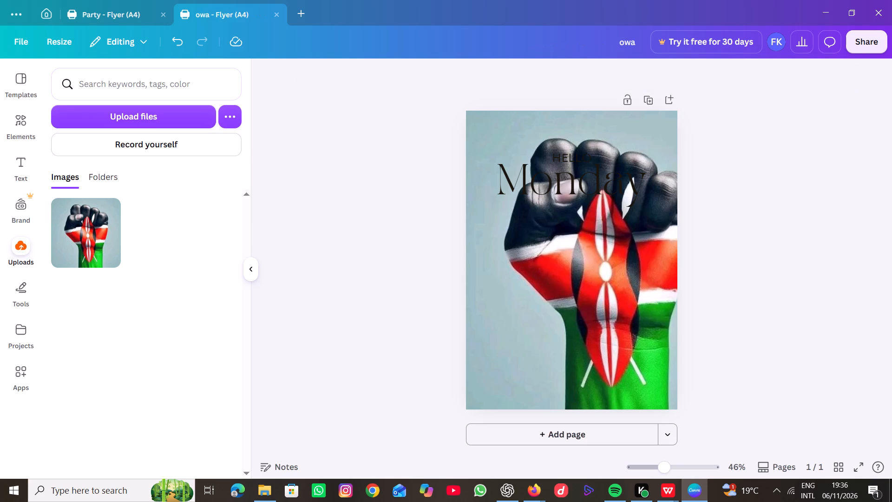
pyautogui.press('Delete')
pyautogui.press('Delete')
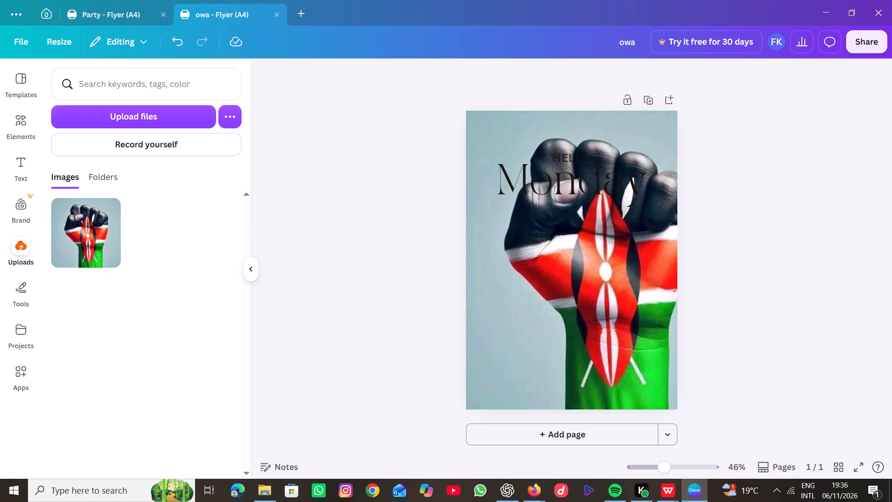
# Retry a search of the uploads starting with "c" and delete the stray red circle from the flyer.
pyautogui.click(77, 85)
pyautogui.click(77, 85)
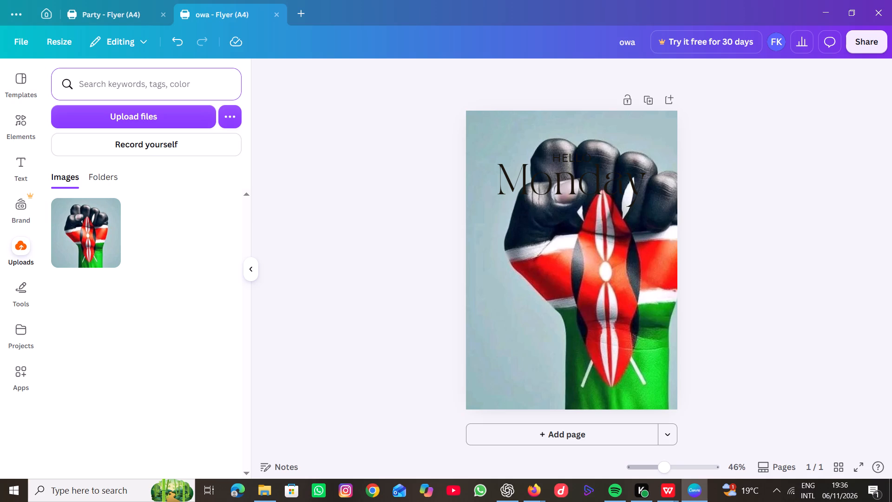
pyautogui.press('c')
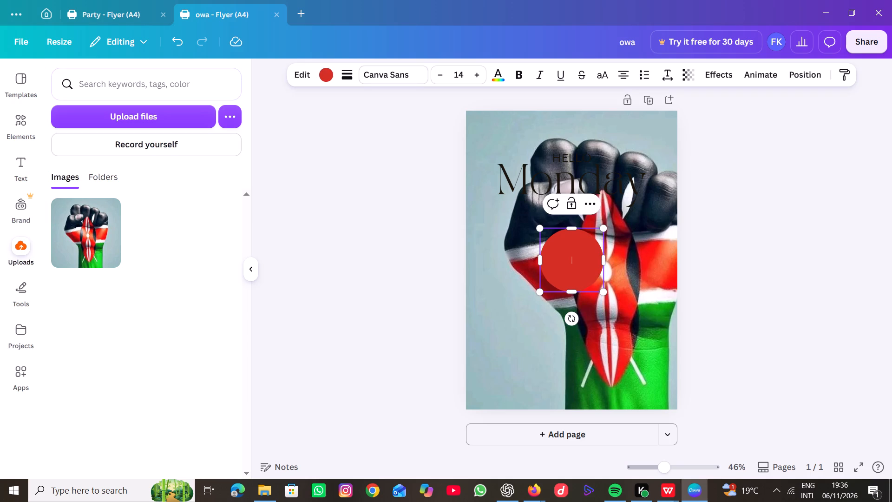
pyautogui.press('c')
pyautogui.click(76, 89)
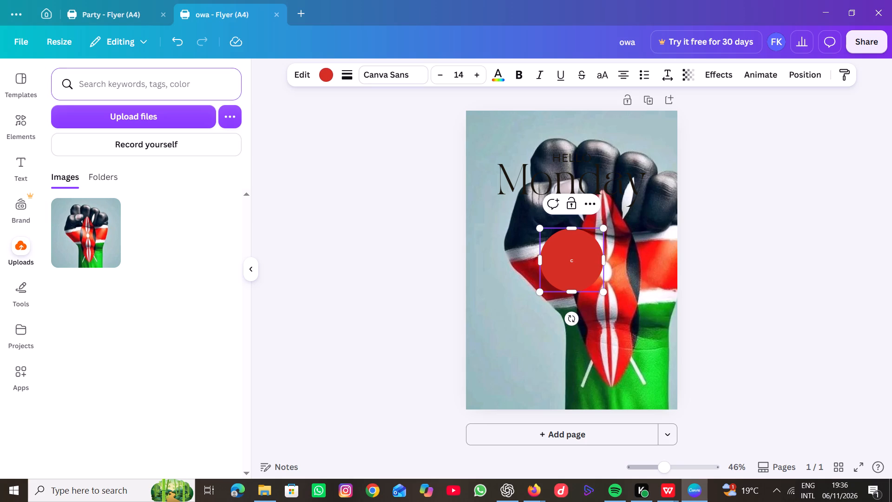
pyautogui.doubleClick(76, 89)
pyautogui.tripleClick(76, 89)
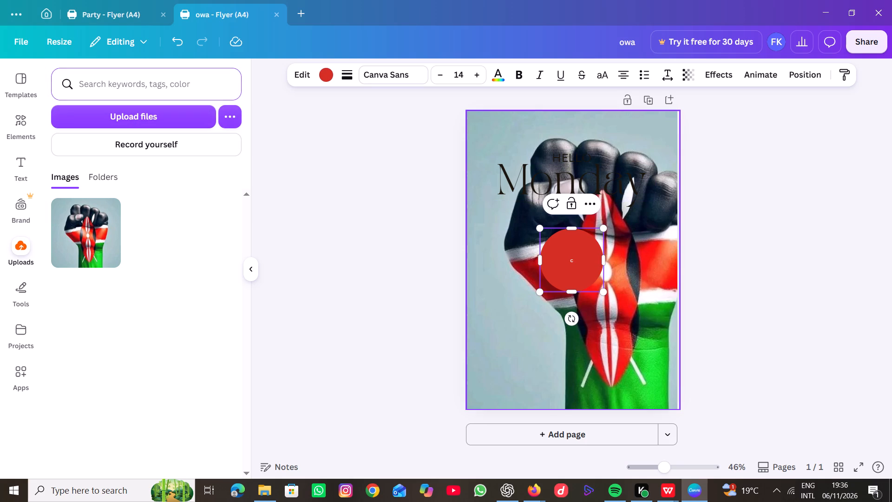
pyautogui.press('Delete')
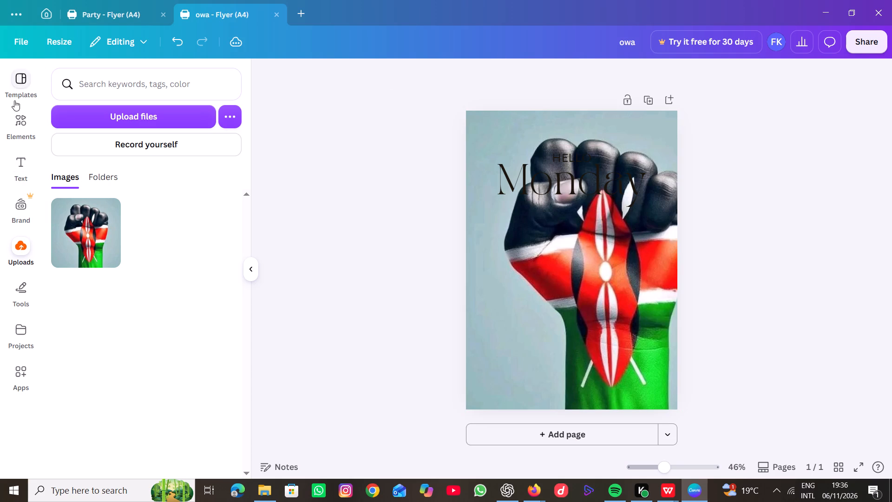
# Show the options for adding text to the flyer.
pyautogui.moveTo(18, 91); pyautogui.dragTo(7, 158)
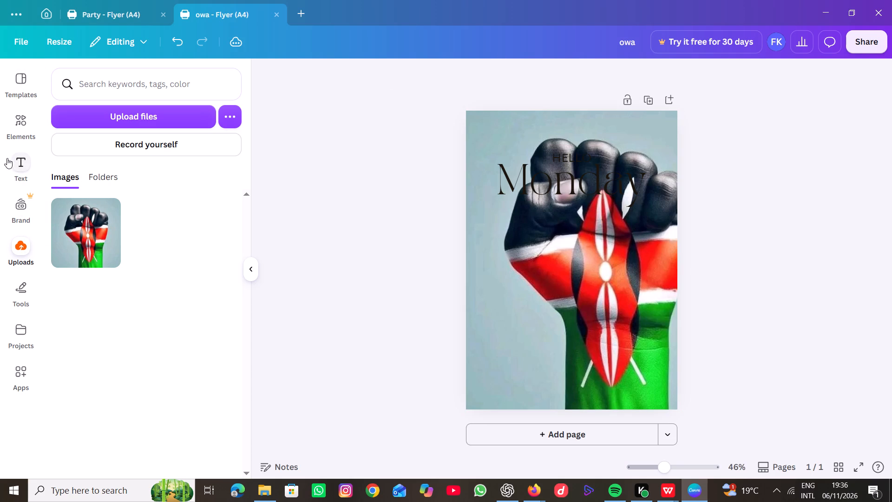
pyautogui.moveTo(7, 158); pyautogui.dragTo(13, 158)
pyautogui.click(13, 158)
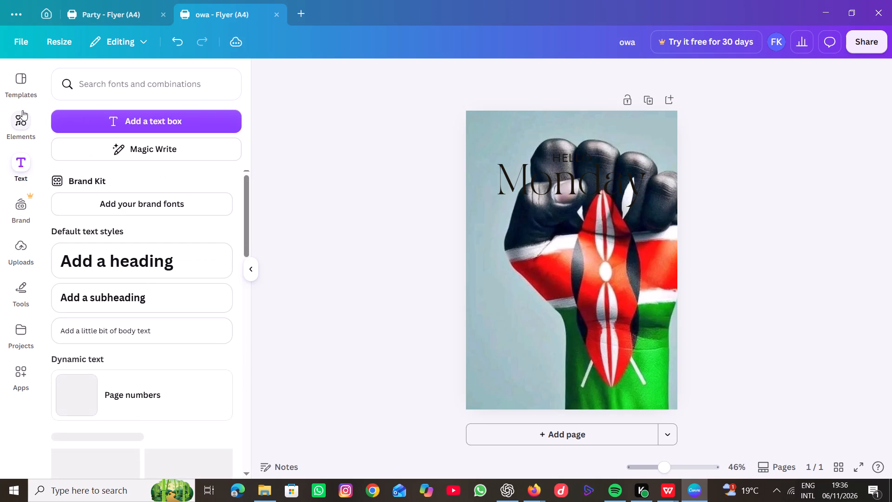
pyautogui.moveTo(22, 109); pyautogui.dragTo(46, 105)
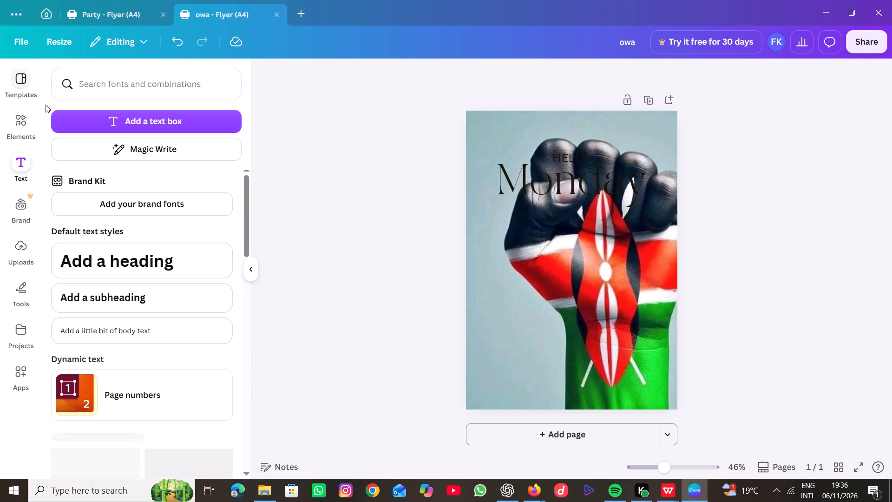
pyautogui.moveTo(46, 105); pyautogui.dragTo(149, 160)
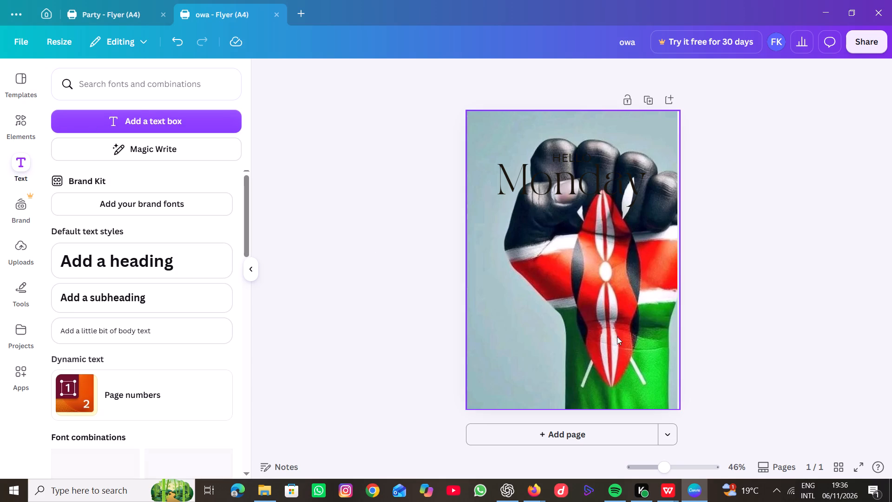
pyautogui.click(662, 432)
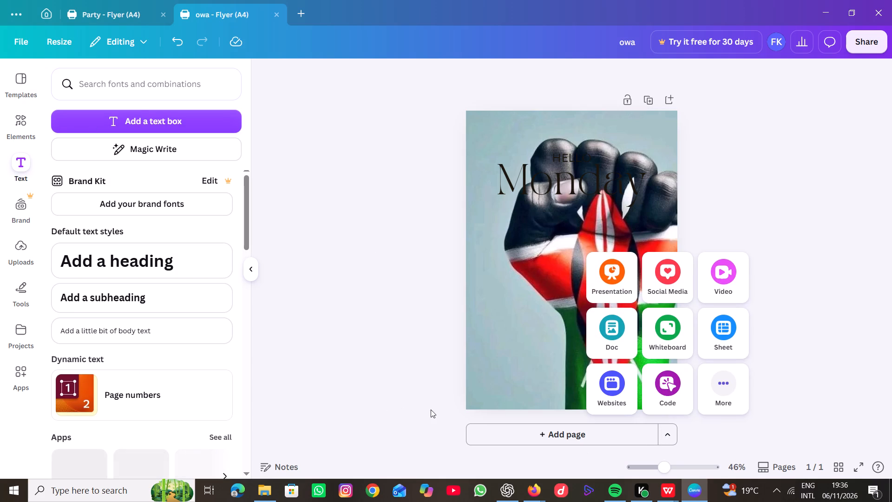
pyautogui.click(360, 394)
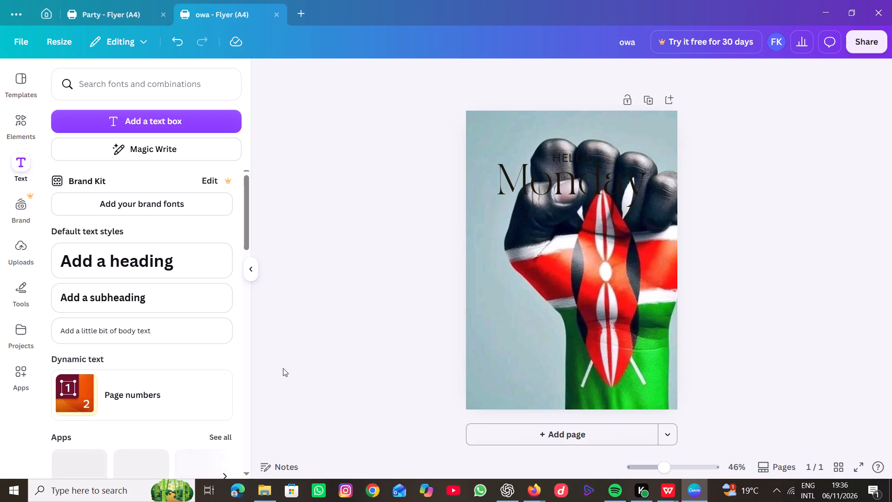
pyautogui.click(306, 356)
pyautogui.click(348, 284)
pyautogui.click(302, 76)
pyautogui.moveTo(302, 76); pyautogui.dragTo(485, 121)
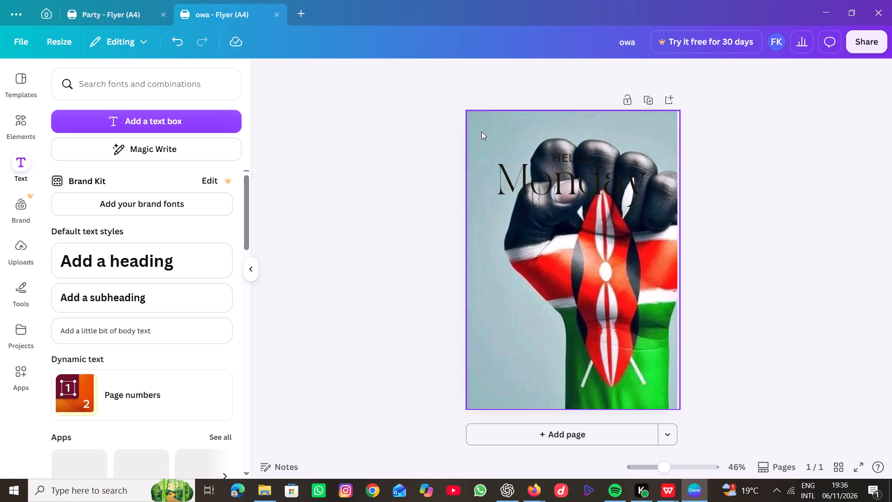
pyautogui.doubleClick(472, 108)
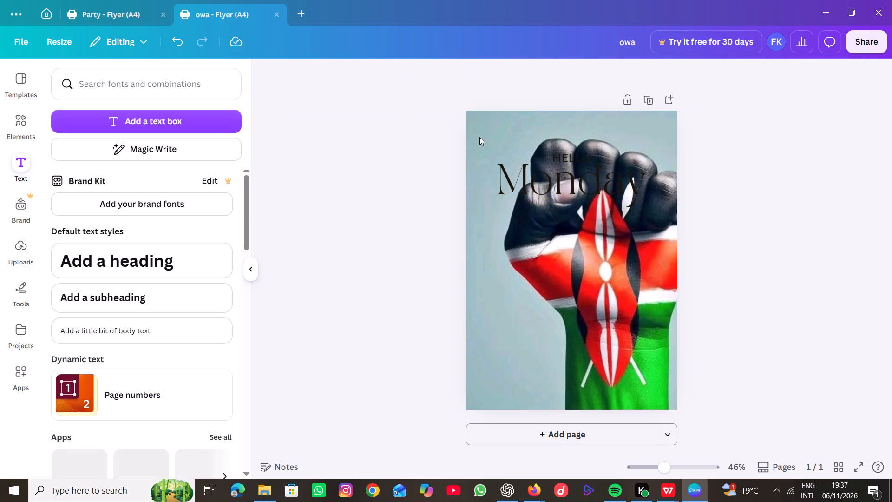
# Move the Kenyan-flag fist image completely off the flyer page.
pyautogui.click(498, 147)
pyautogui.moveTo(498, 147); pyautogui.dragTo(298, 118)
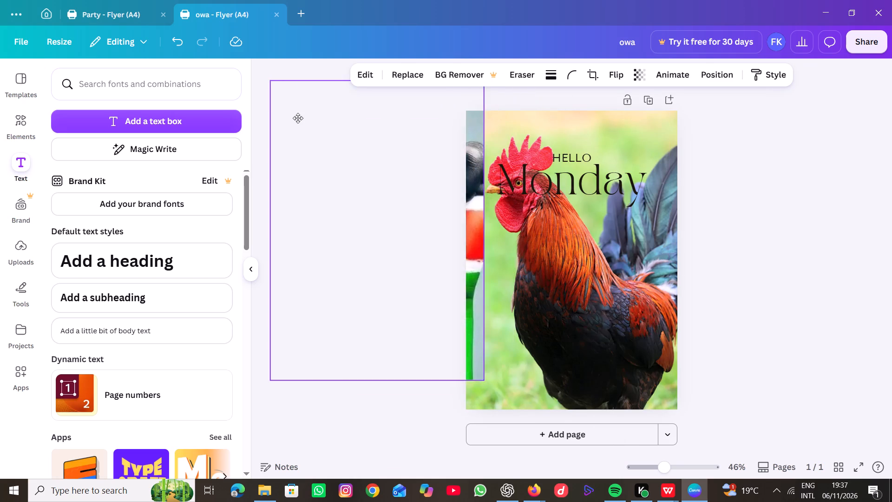
pyautogui.moveTo(298, 118); pyautogui.dragTo(199, 119)
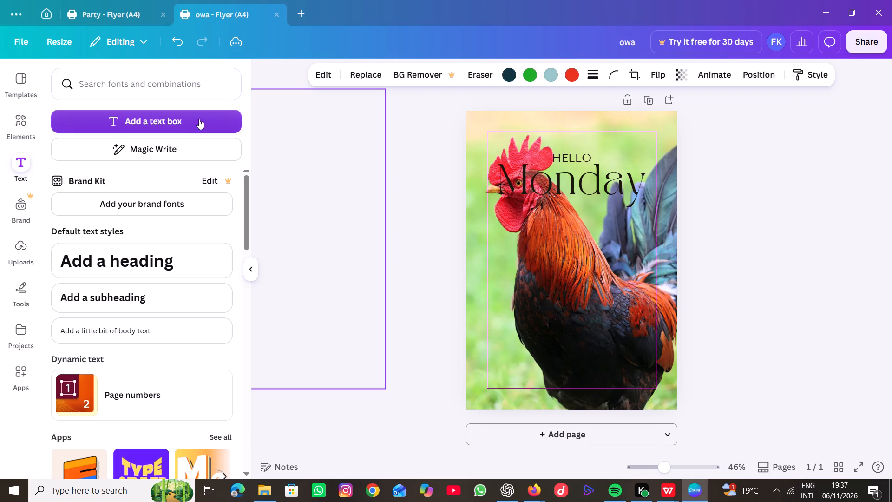
pyautogui.moveTo(199, 119); pyautogui.dragTo(69, 83)
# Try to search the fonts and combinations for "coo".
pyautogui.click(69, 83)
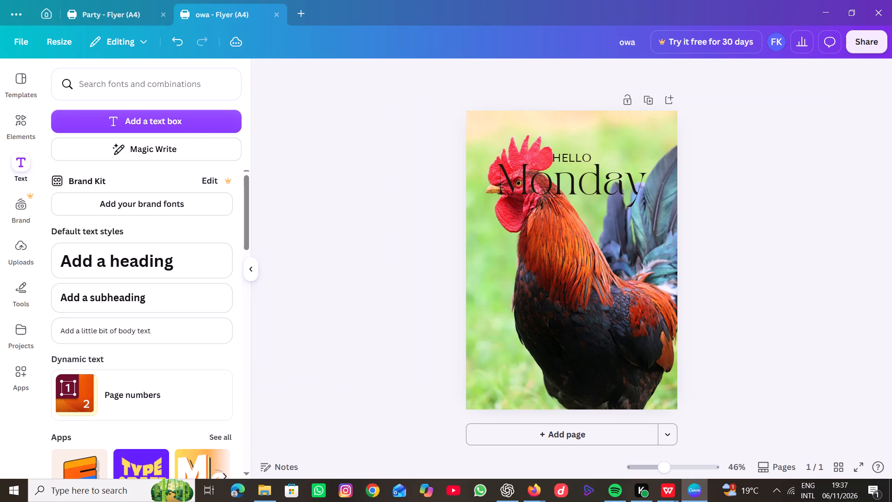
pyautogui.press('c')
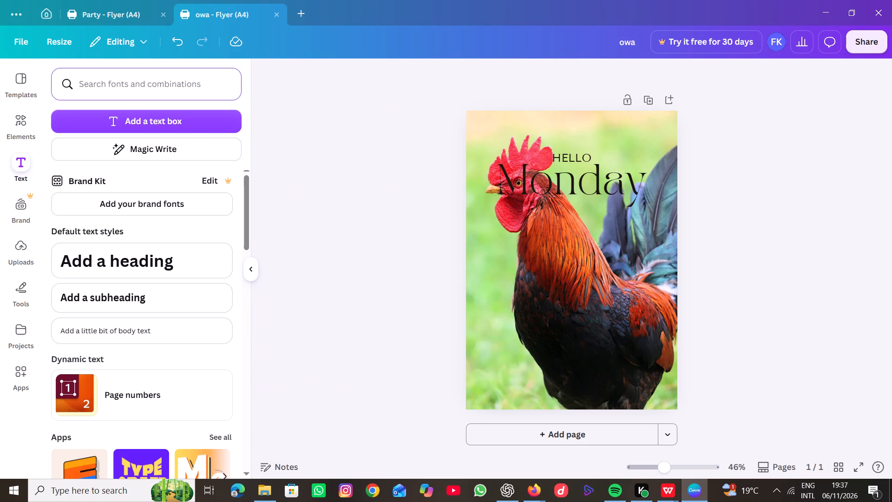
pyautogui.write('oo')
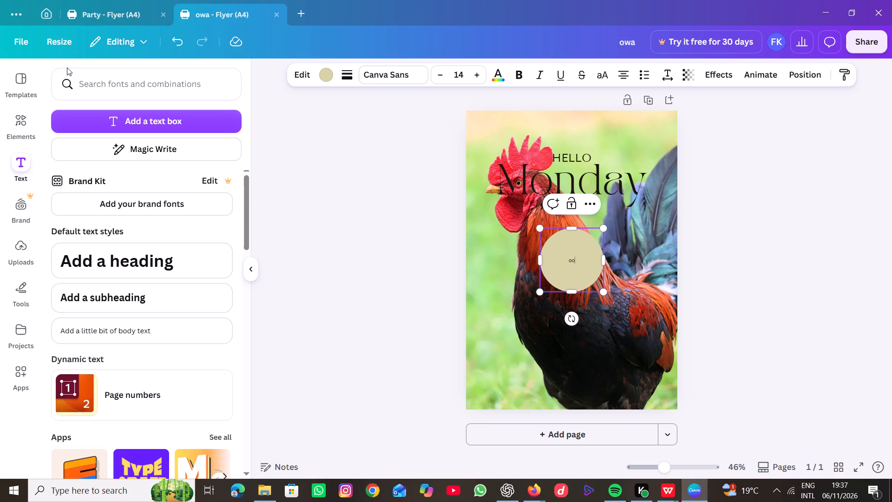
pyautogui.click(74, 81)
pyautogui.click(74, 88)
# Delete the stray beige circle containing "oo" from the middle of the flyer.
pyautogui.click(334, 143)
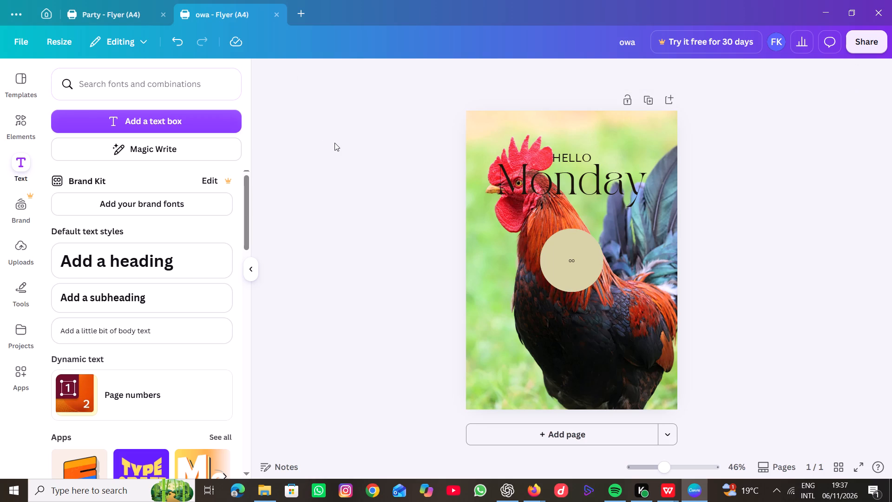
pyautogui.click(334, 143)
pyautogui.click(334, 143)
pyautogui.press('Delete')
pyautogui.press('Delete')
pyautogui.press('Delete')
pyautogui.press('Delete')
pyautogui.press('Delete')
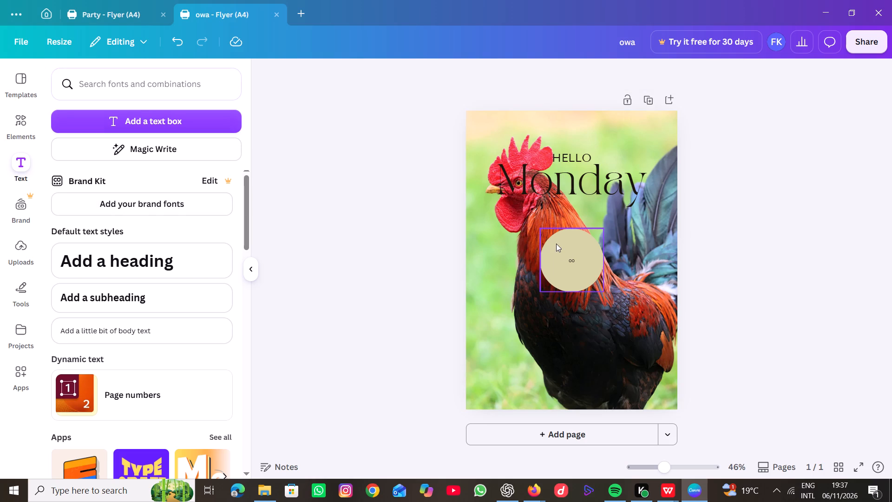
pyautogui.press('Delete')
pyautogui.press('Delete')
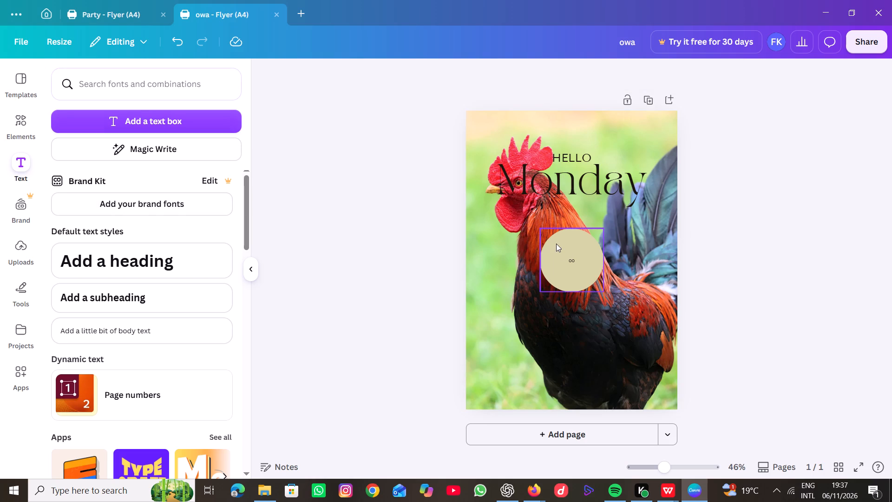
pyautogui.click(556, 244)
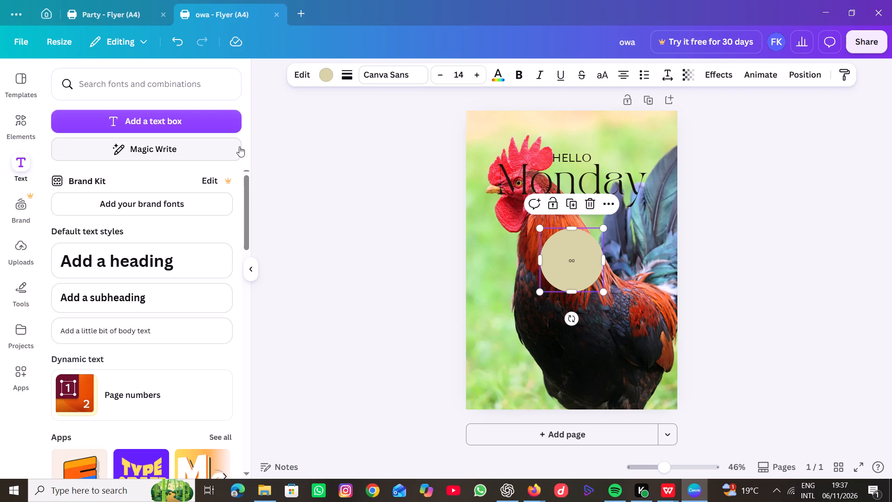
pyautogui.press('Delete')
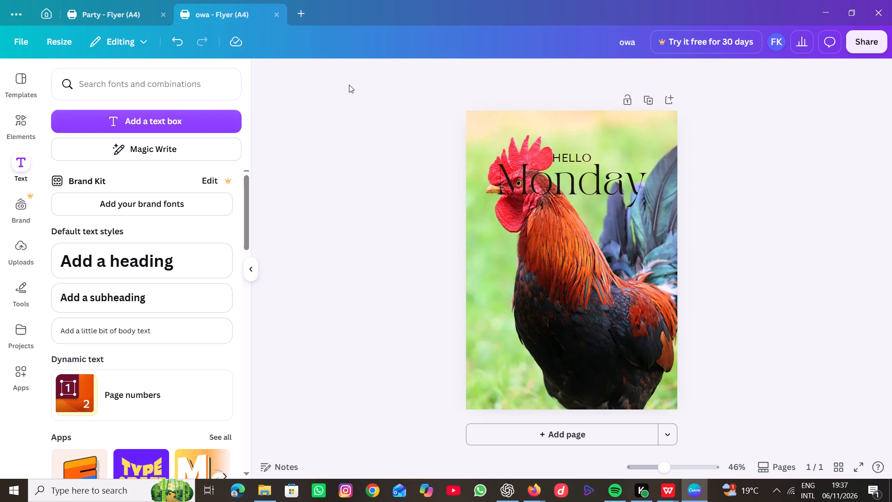
# Create a new Document (A4, Portrait) design.
pyautogui.click(26, 39)
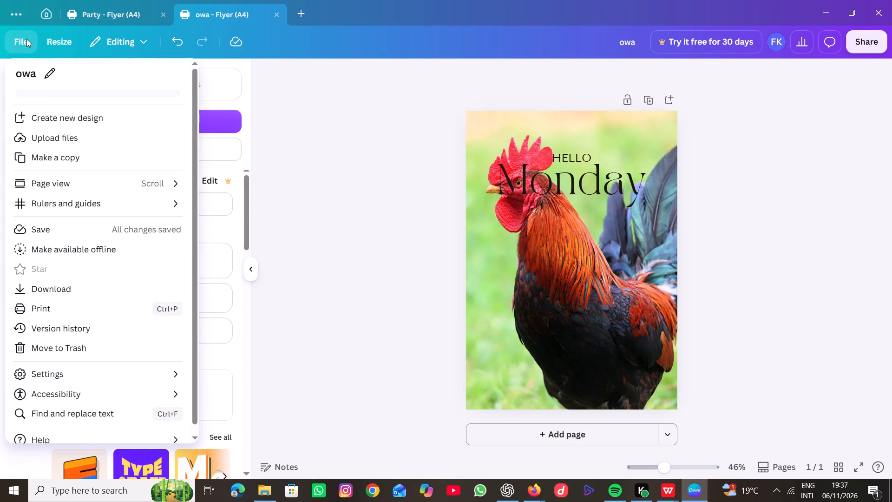
pyautogui.click(59, 128)
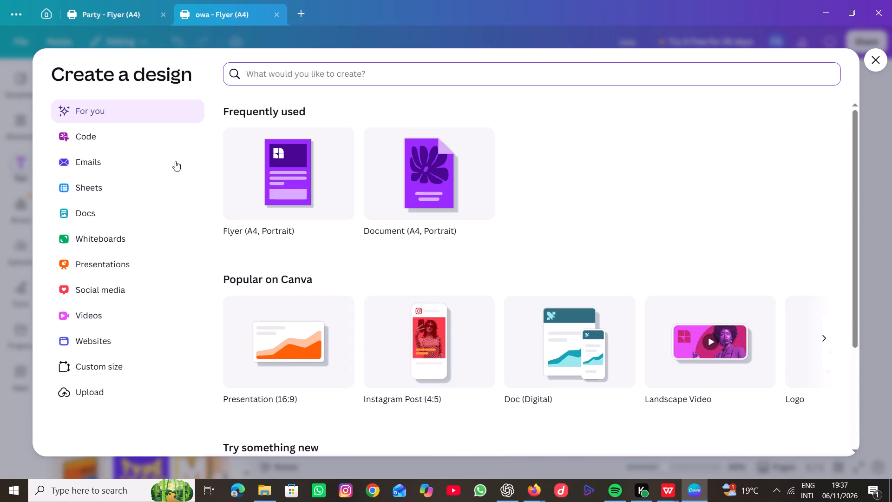
pyautogui.click(406, 195)
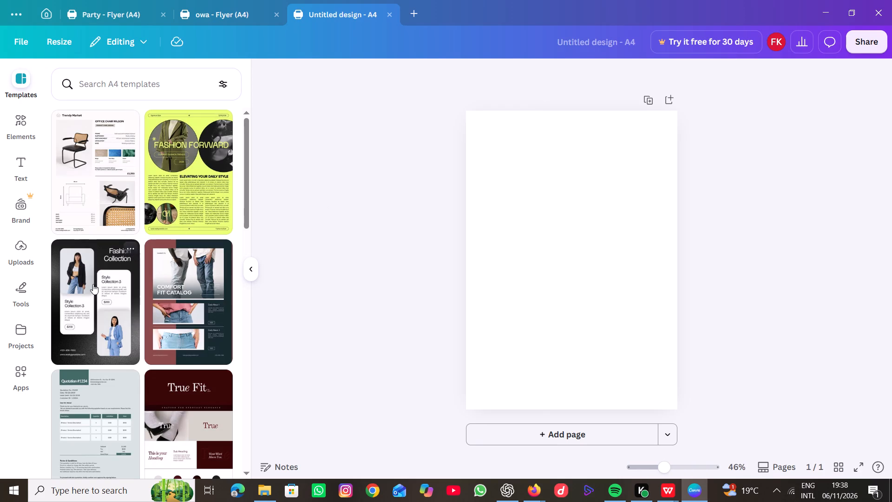
# Find the dark Restaurant Menu template with the pizza picture and apply it to the blank A4 page.
pyautogui.press('Down')
pyautogui.press('Down')
pyautogui.press('Down')
pyautogui.press('Down')
pyautogui.press('Down')
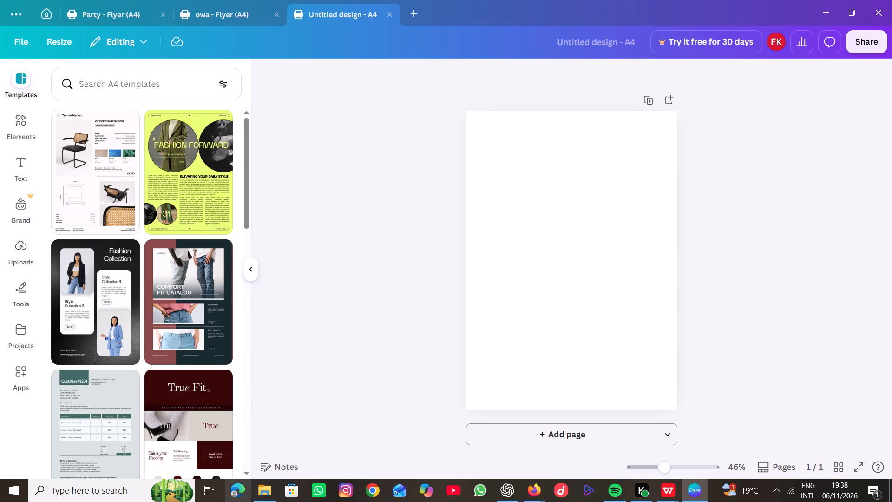
pyautogui.click(250, 475)
pyautogui.click(249, 475)
pyautogui.tripleClick(249, 475)
pyautogui.tripleClick(249, 475)
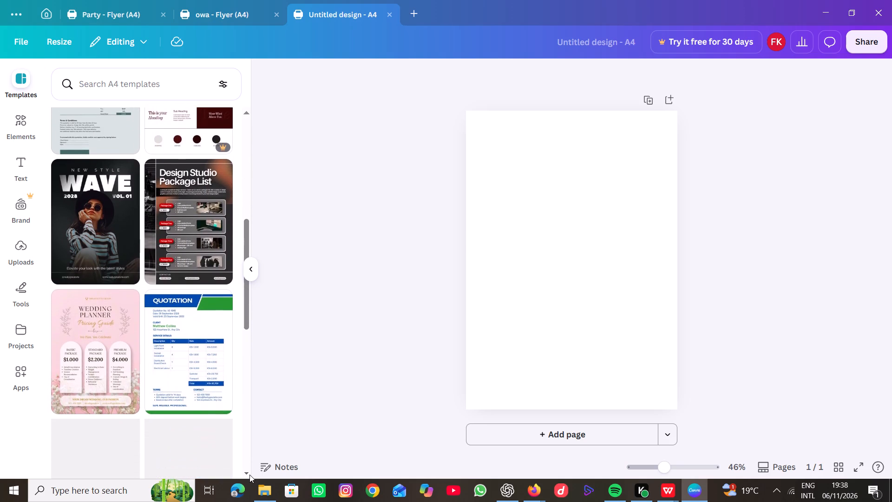
pyautogui.doubleClick(249, 475)
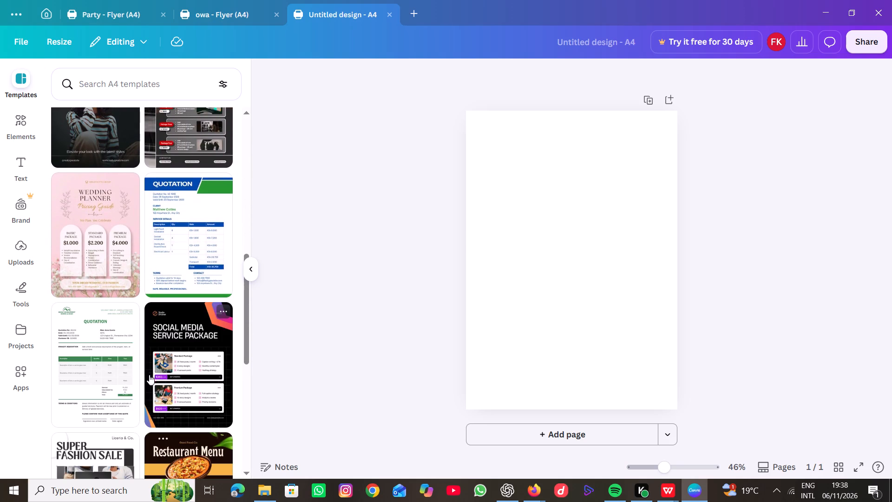
pyautogui.click(210, 460)
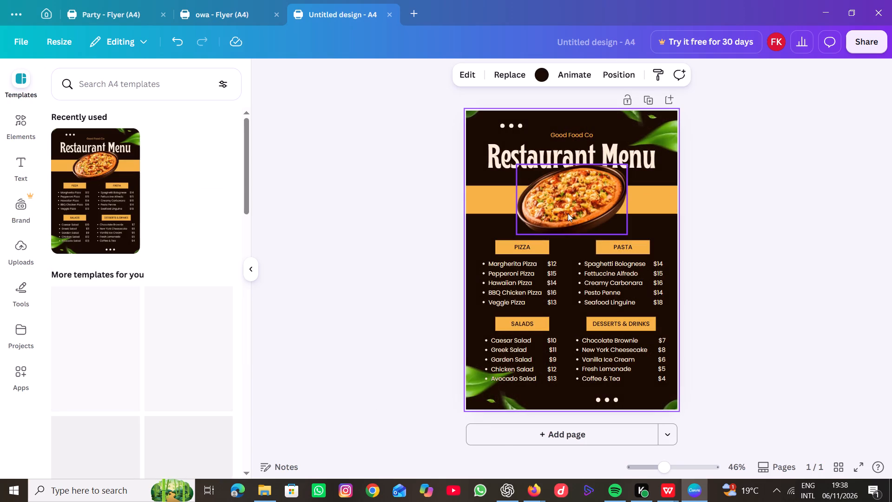
# Replace the pizza image below the Restaurant Menu title with the double burger photo from the magic recommendations.
pyautogui.click(569, 207)
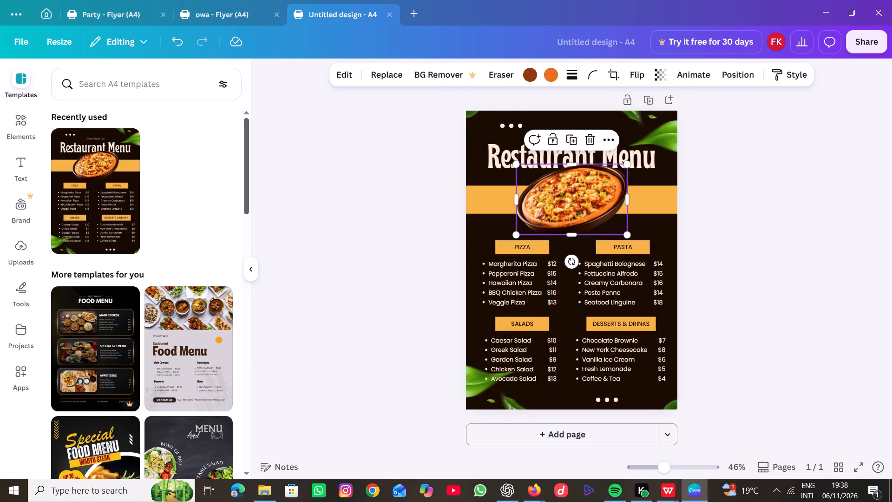
pyautogui.click(78, 90)
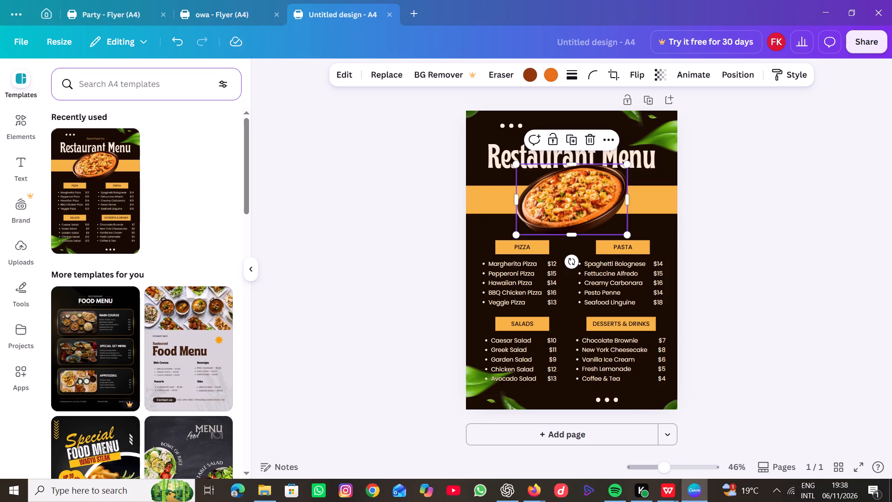
pyautogui.press('f')
pyautogui.press('f')
pyautogui.click(354, 68)
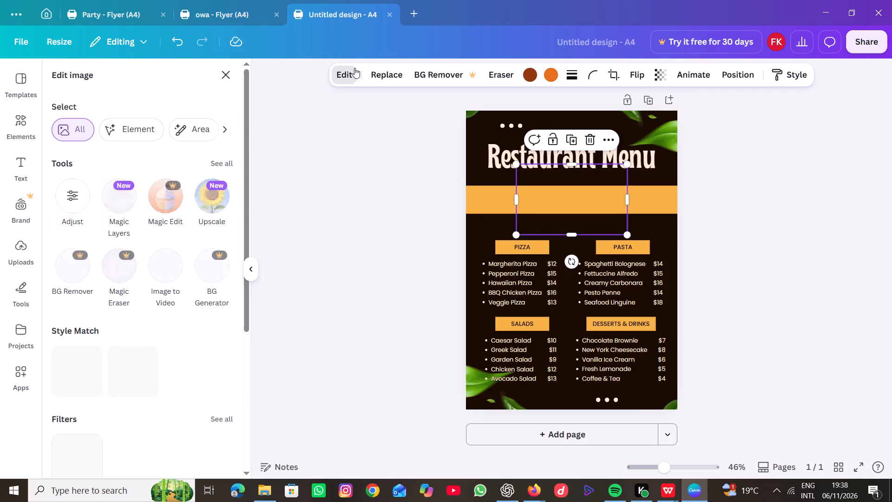
pyautogui.click(387, 79)
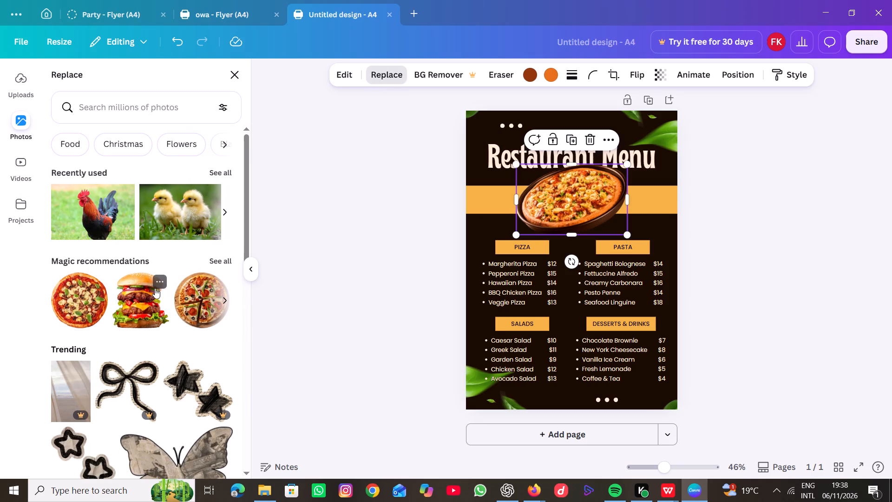
pyautogui.click(136, 290)
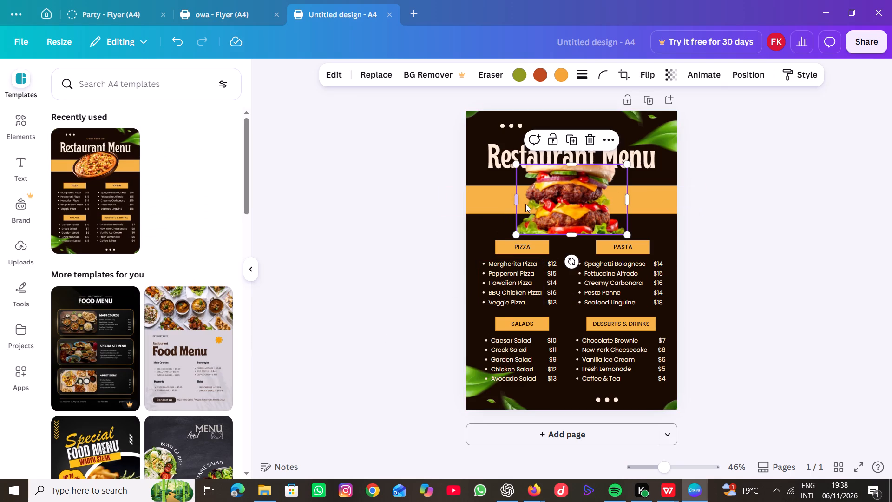
pyautogui.click(630, 337)
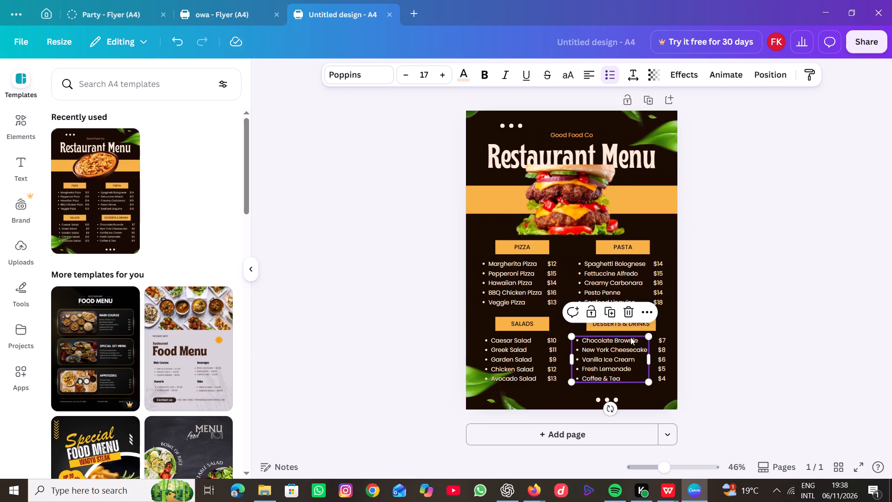
pyautogui.click(706, 258)
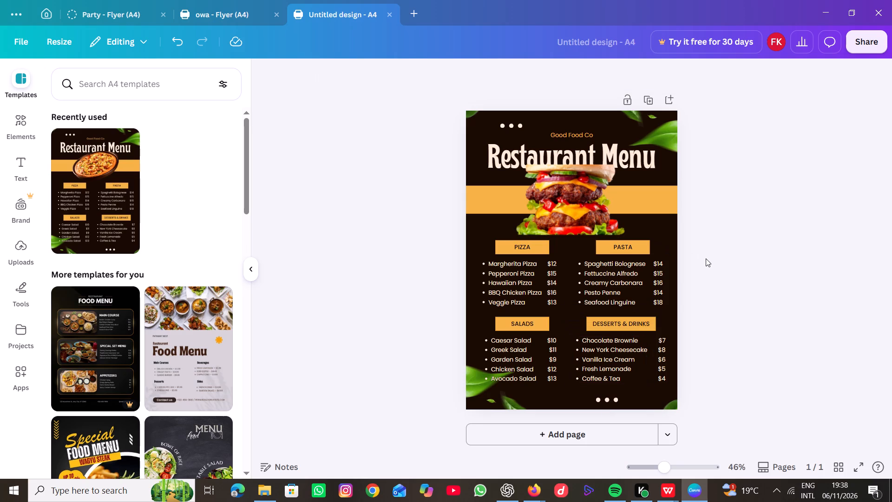
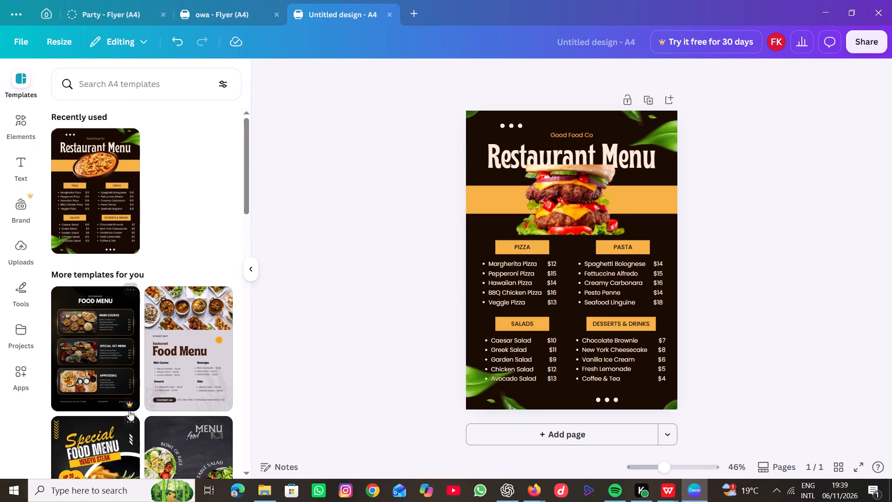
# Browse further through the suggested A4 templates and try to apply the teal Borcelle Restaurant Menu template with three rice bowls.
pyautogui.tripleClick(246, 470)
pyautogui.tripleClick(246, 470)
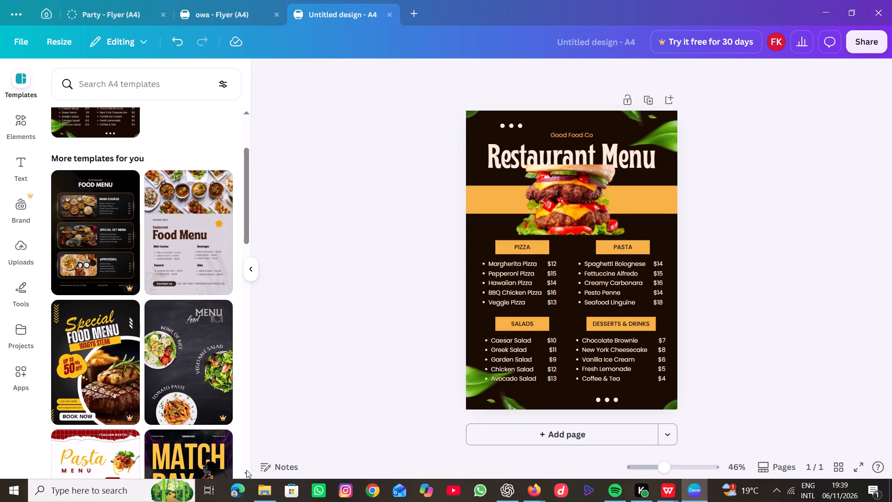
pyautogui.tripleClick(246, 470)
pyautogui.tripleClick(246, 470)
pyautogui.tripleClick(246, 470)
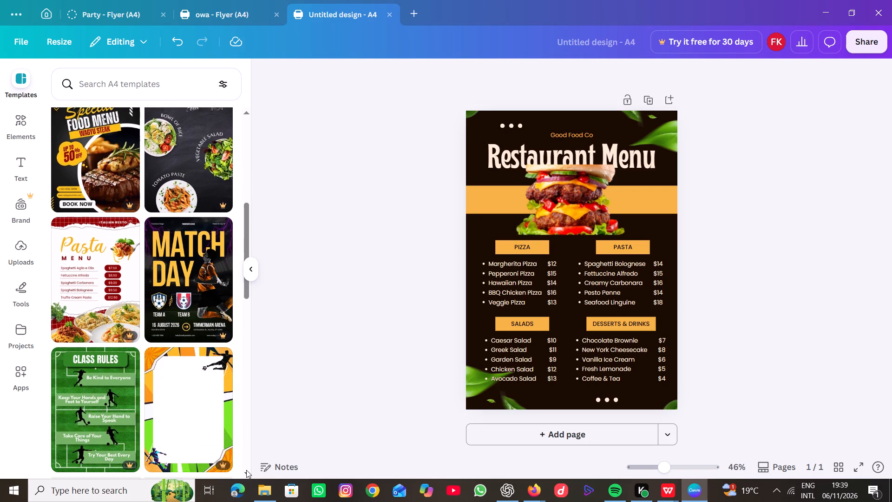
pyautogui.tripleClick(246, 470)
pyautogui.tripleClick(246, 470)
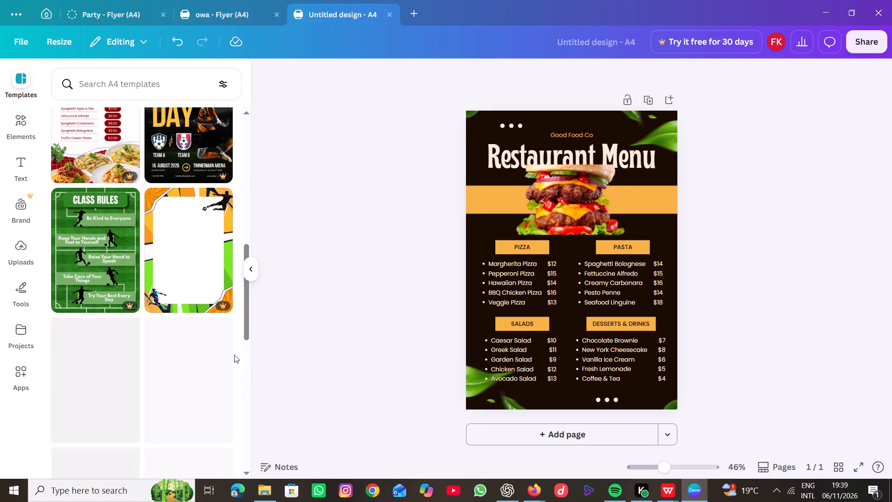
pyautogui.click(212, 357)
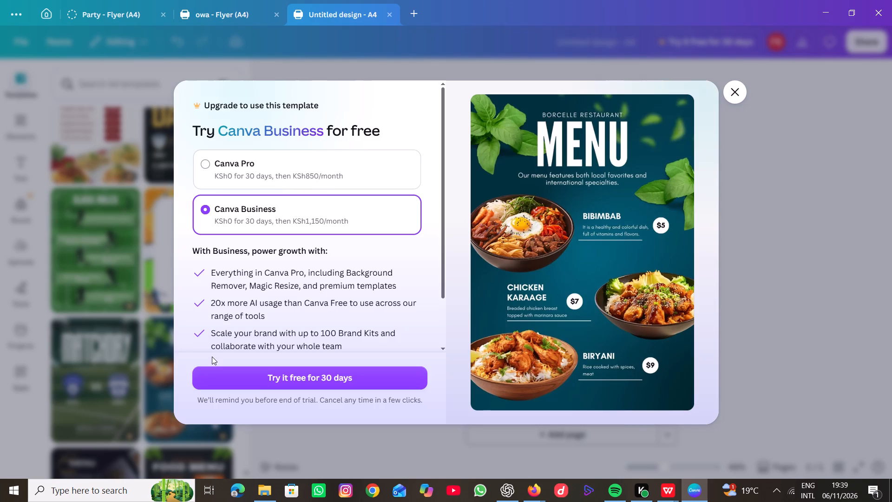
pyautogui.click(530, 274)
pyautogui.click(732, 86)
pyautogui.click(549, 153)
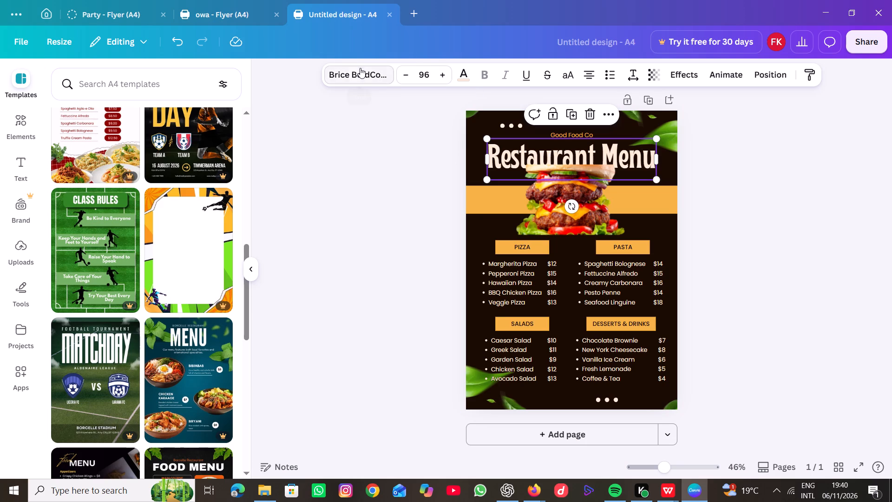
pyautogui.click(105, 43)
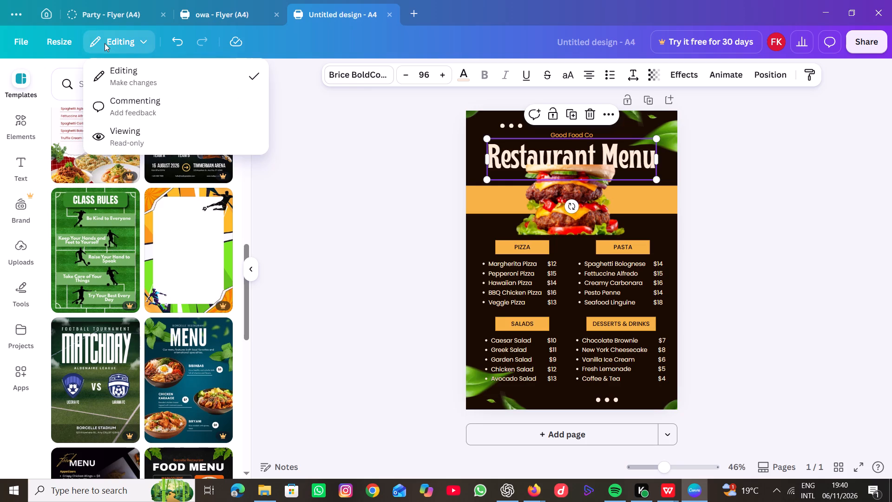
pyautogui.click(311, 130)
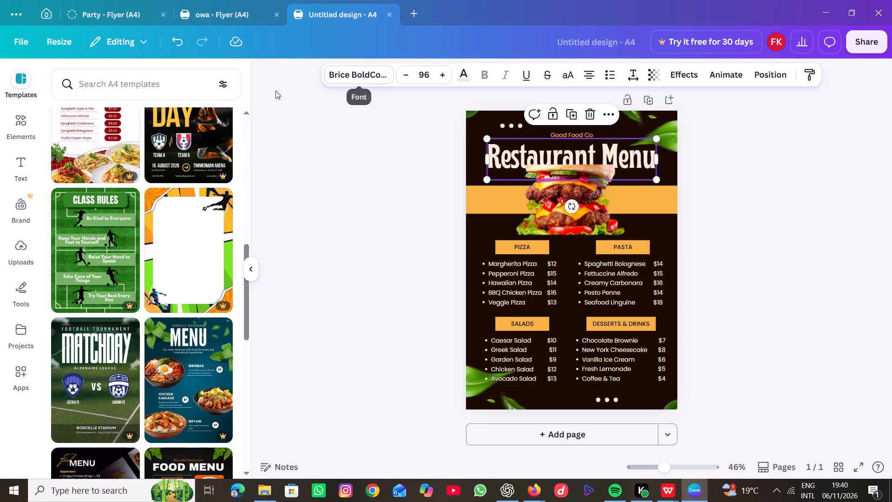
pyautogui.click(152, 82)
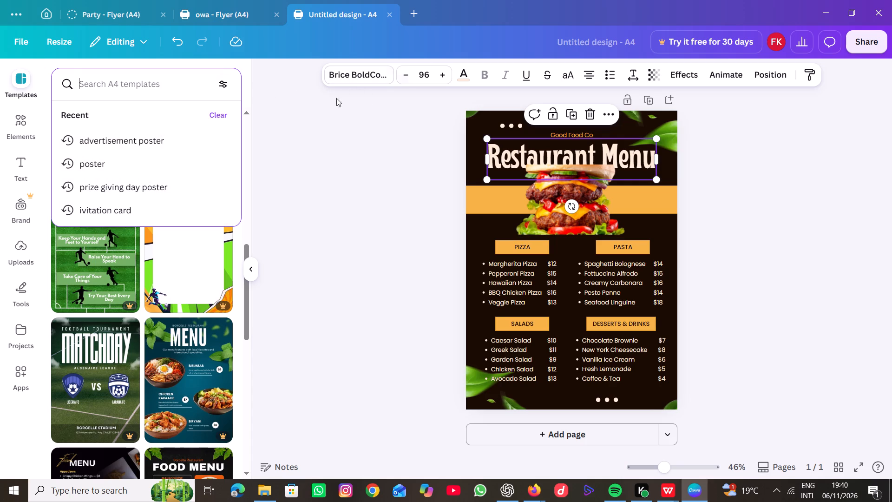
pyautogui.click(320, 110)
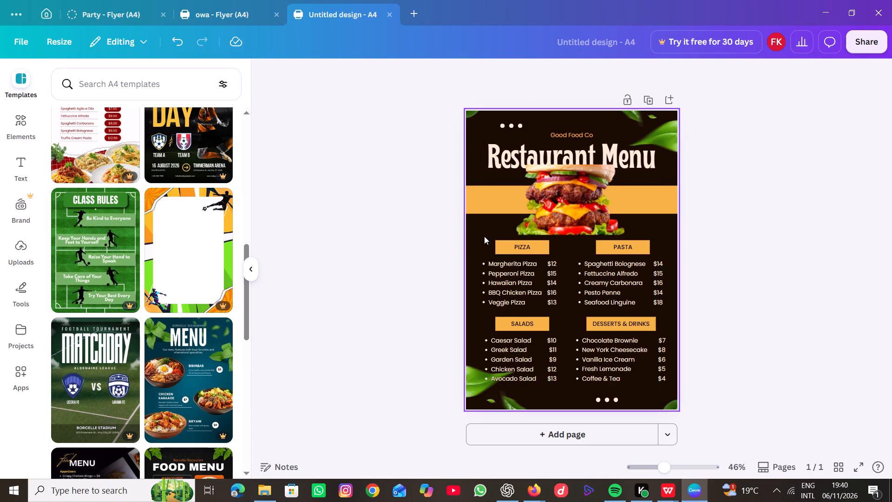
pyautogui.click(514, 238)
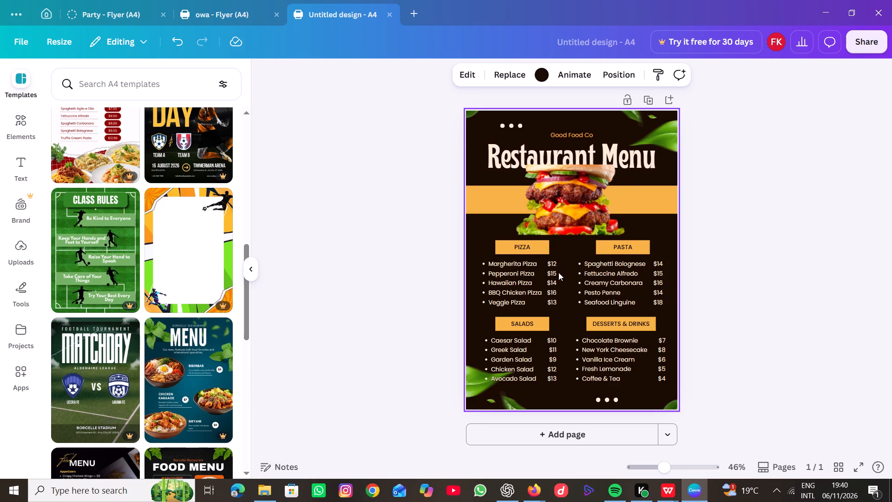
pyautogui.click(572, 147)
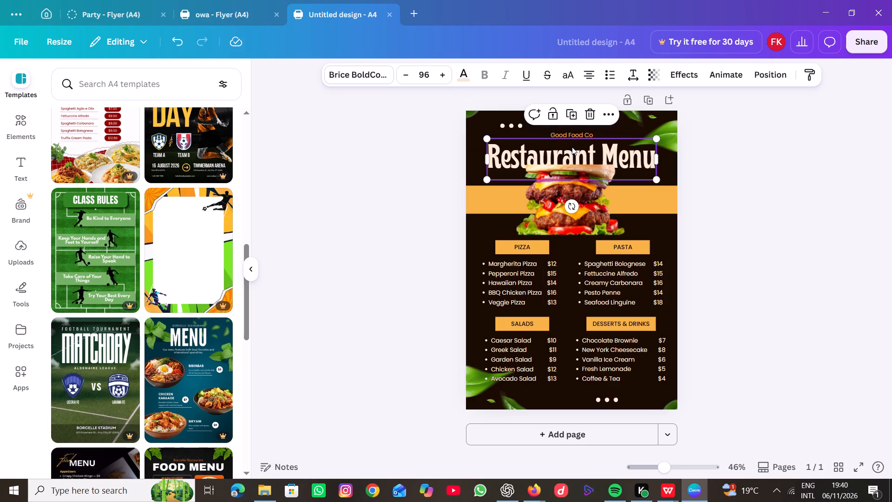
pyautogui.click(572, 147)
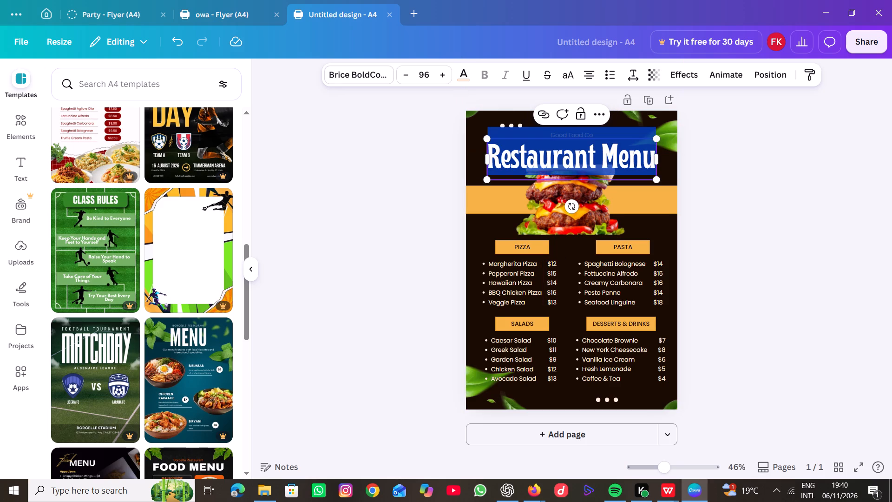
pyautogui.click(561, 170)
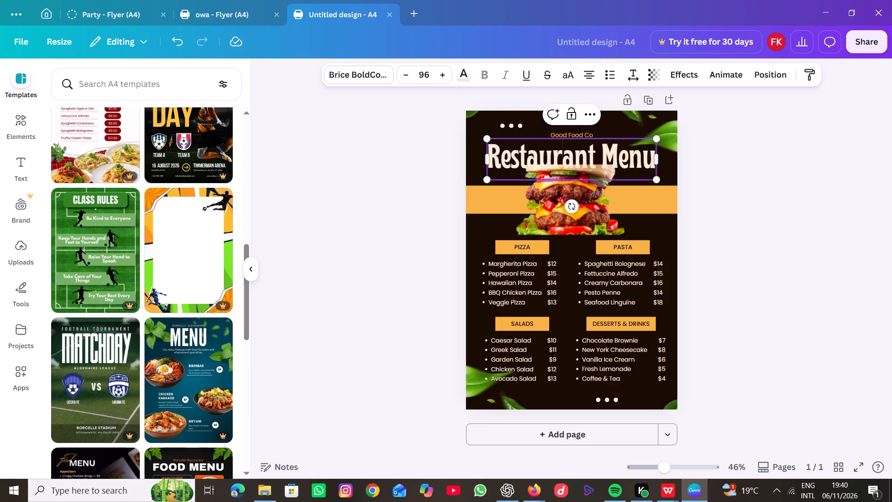
# Crop the burger image slightly at its top edge, where it meets the Restaurant Menu title.
pyautogui.click(537, 200)
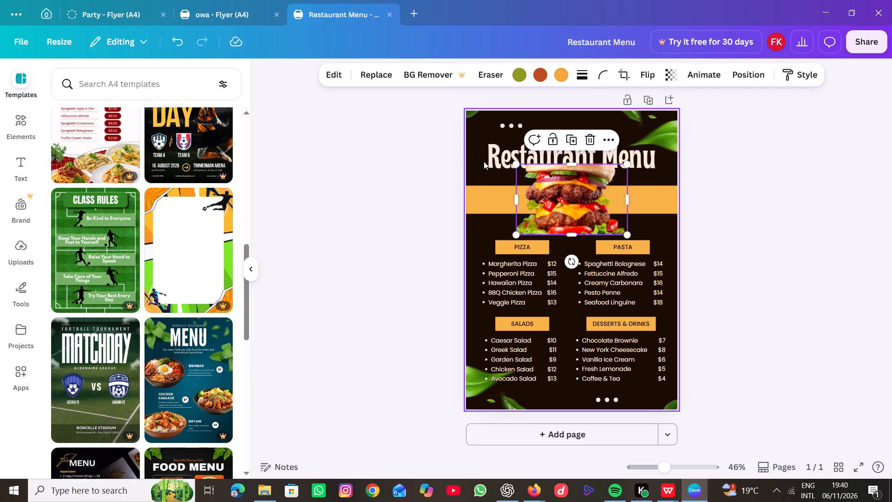
pyautogui.moveTo(523, 163); pyautogui.dragTo(523, 157)
pyautogui.moveTo(523, 157); pyautogui.dragTo(530, 167)
pyautogui.click(530, 171)
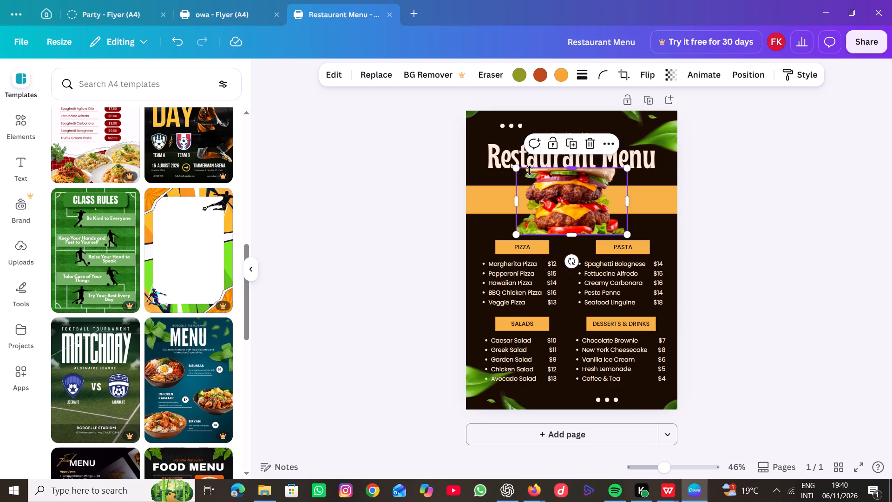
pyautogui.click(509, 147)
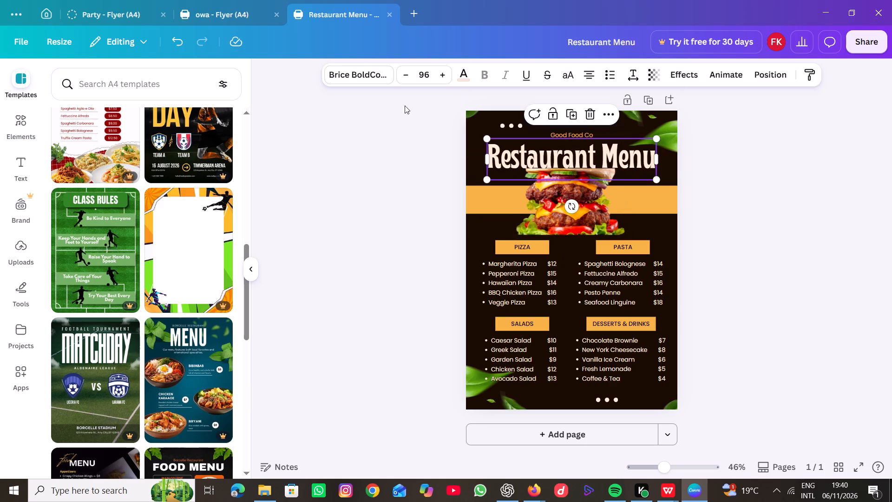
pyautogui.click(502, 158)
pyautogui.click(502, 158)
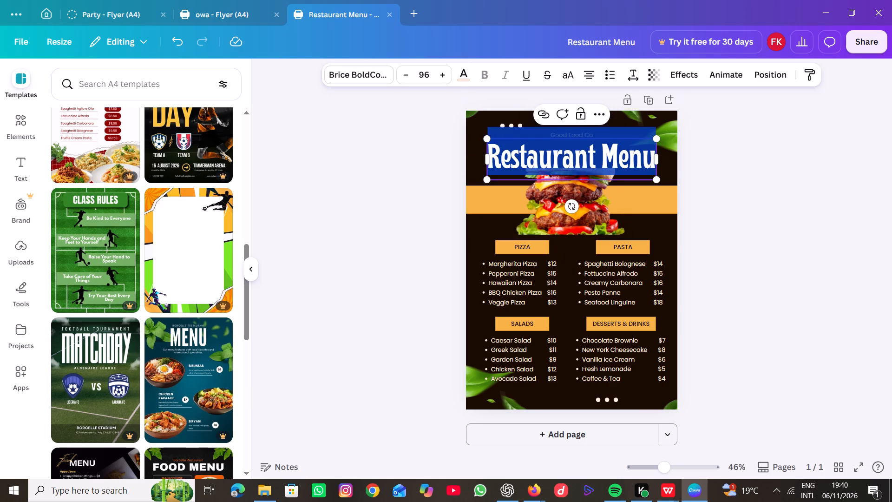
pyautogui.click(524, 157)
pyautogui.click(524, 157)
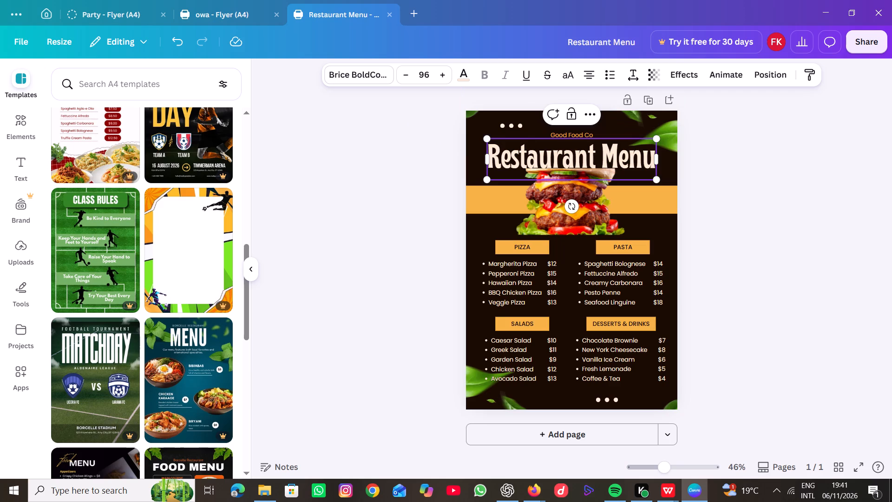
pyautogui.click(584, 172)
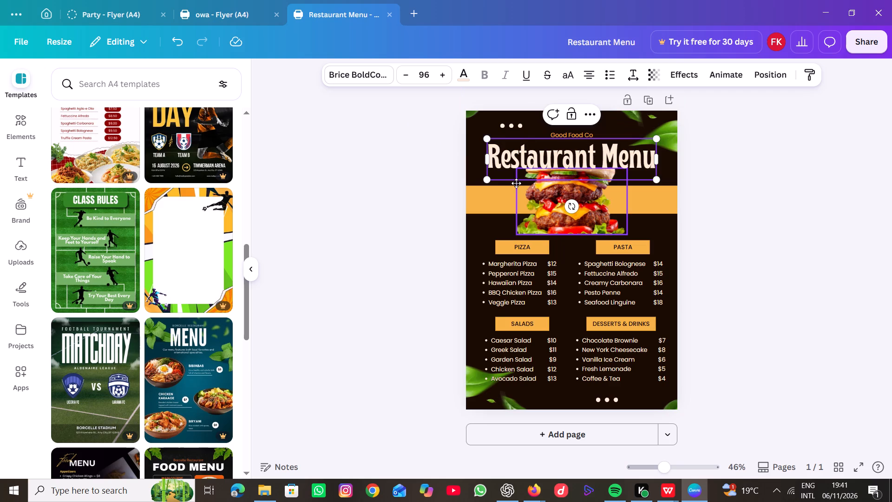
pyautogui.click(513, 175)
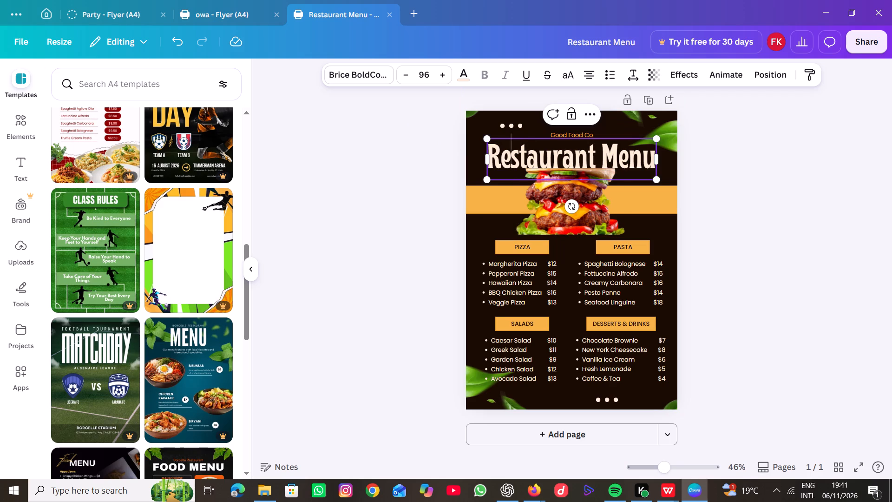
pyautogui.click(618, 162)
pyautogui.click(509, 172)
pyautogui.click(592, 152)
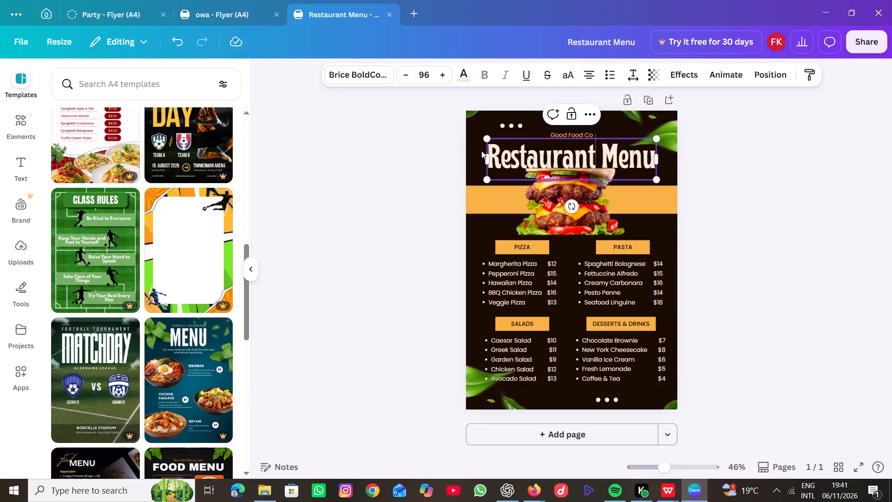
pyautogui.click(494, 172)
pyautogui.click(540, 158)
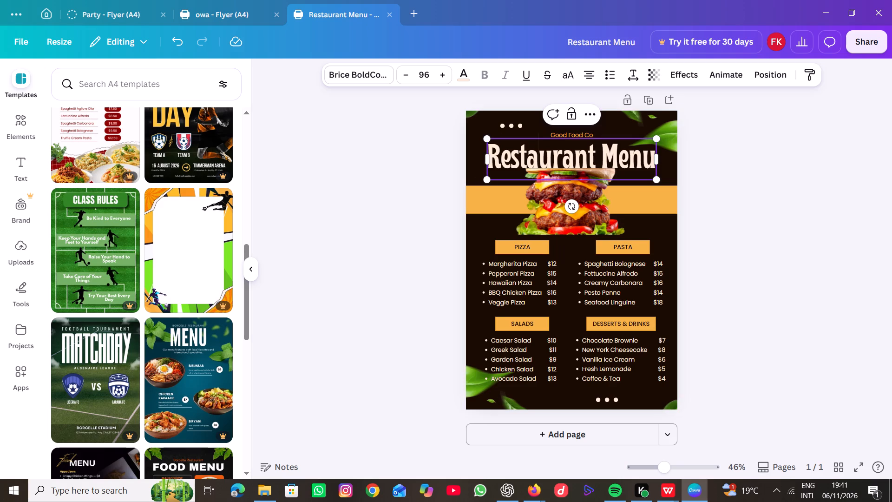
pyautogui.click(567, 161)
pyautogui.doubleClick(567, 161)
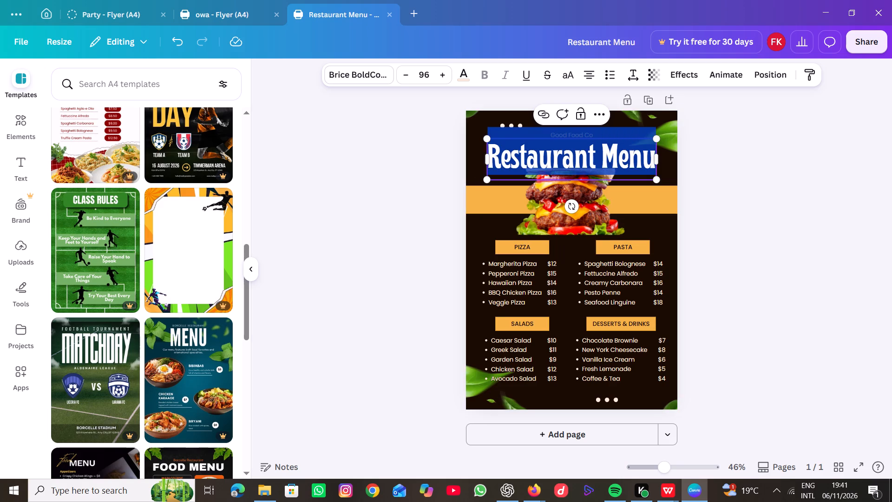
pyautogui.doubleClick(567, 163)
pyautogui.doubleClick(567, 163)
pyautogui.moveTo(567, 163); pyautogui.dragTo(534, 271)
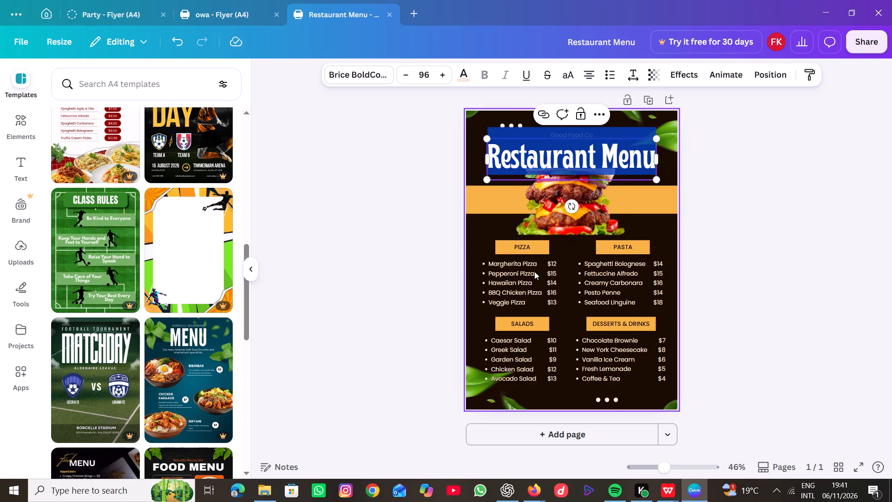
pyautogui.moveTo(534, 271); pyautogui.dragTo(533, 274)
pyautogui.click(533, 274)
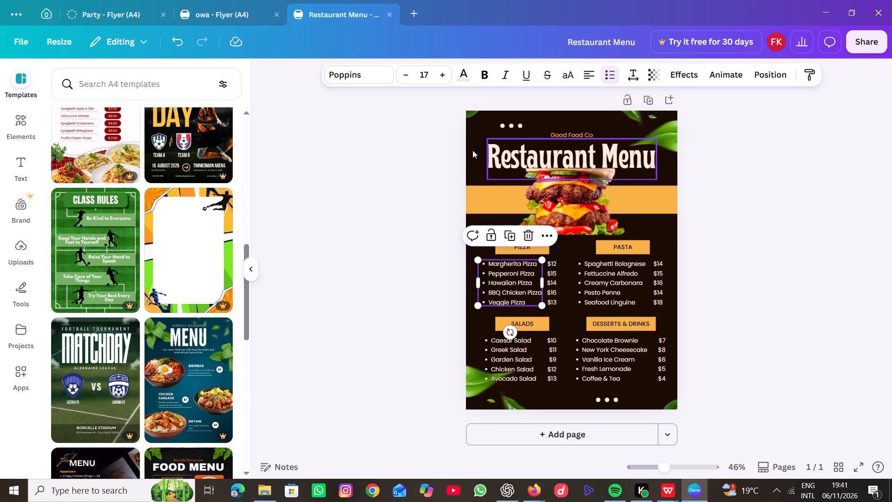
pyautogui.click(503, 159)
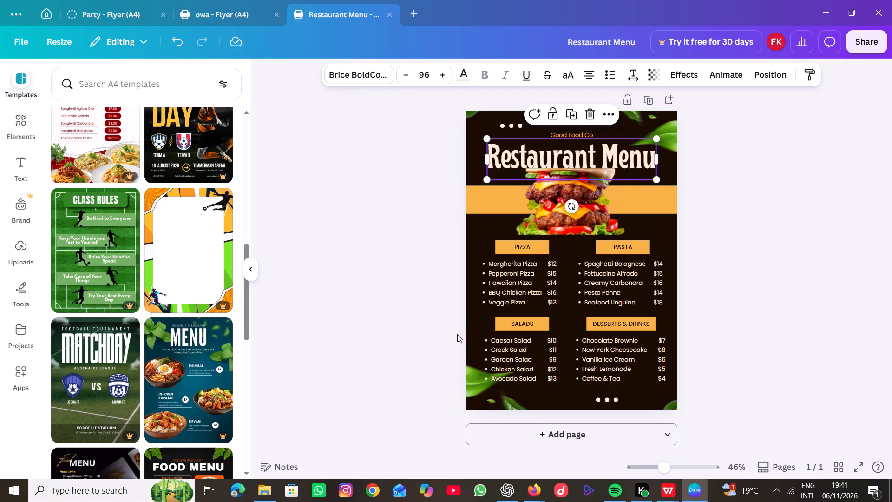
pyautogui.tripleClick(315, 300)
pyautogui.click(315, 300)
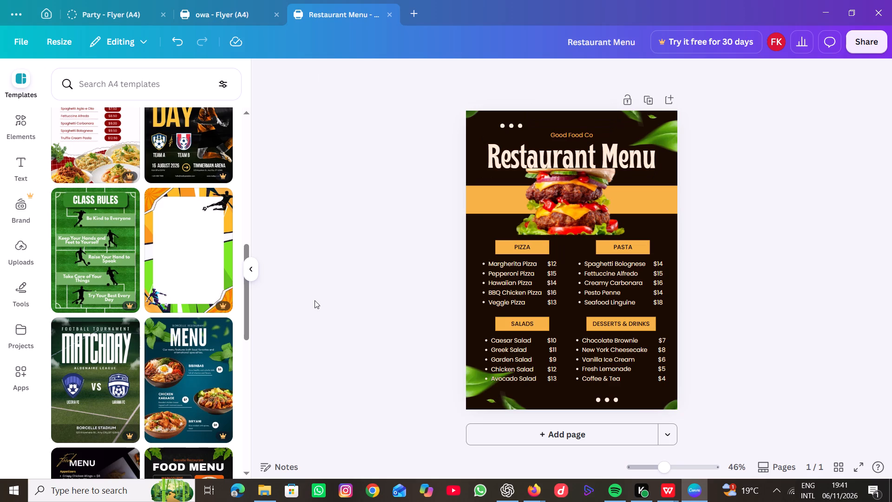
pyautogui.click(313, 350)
# Add two new pages after the restaurant menu page.
pyautogui.click(538, 435)
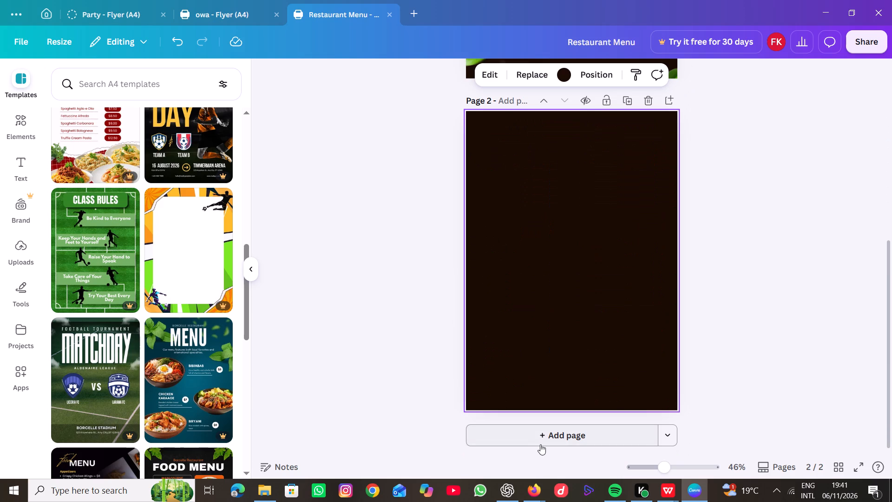
pyautogui.click(542, 428)
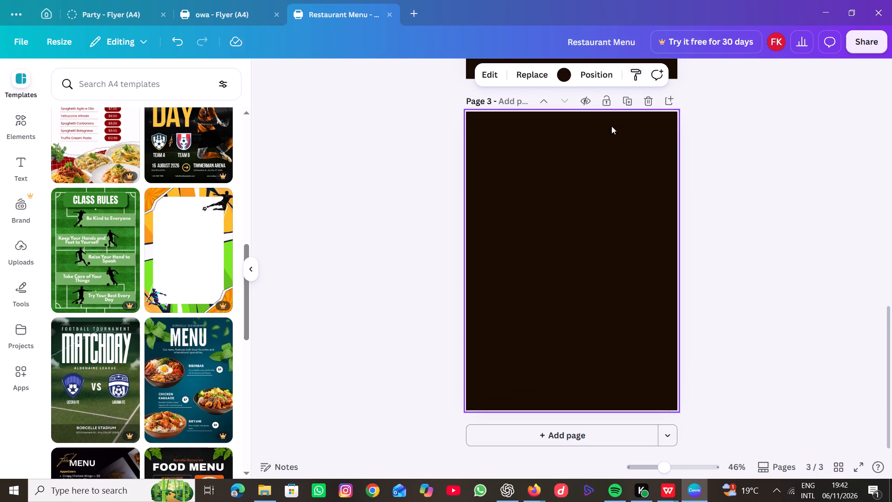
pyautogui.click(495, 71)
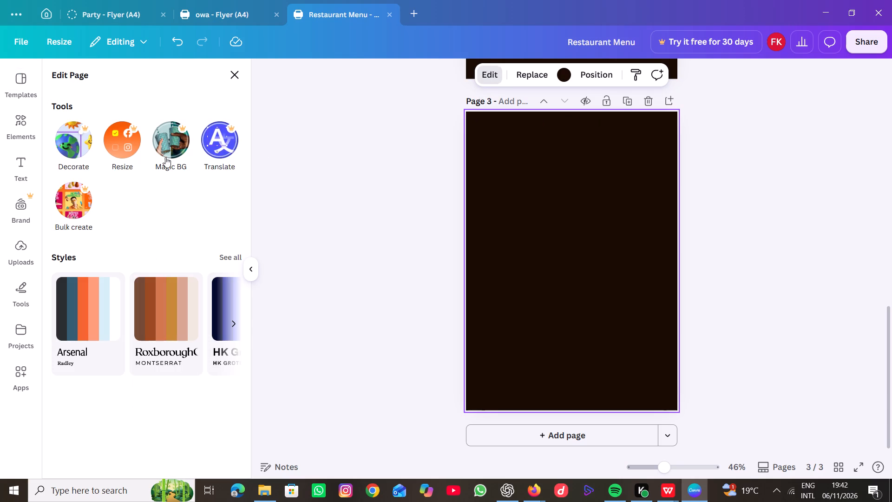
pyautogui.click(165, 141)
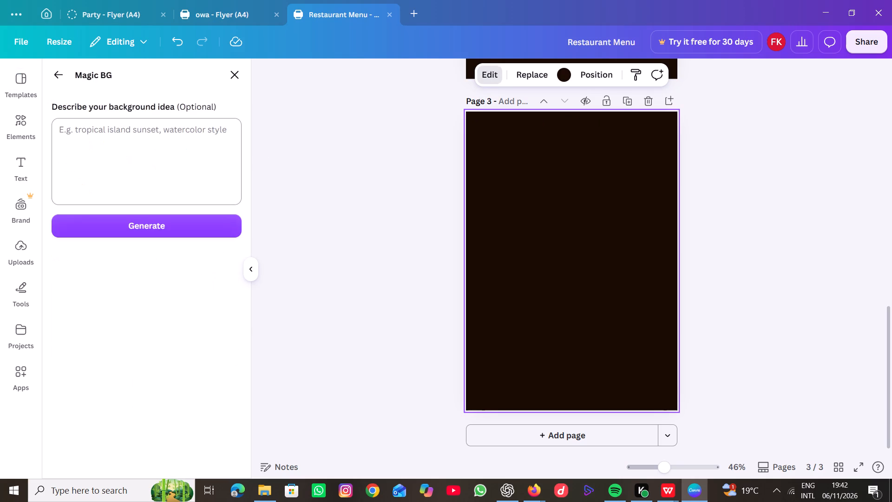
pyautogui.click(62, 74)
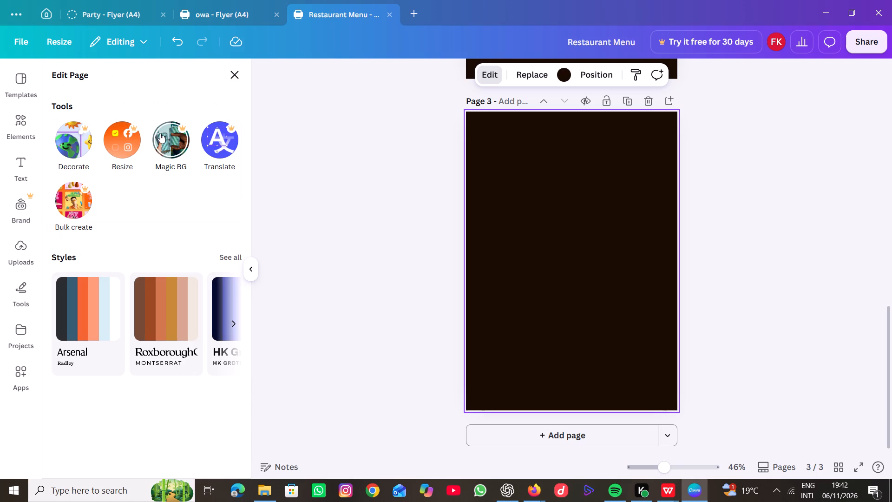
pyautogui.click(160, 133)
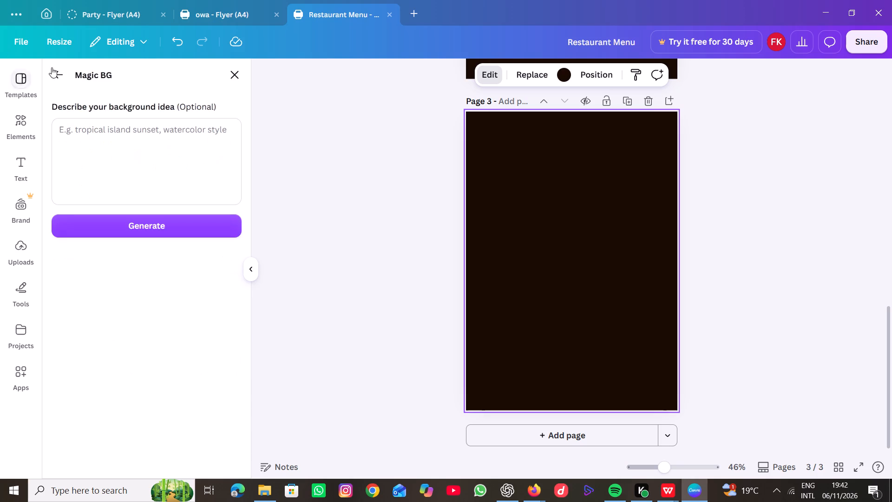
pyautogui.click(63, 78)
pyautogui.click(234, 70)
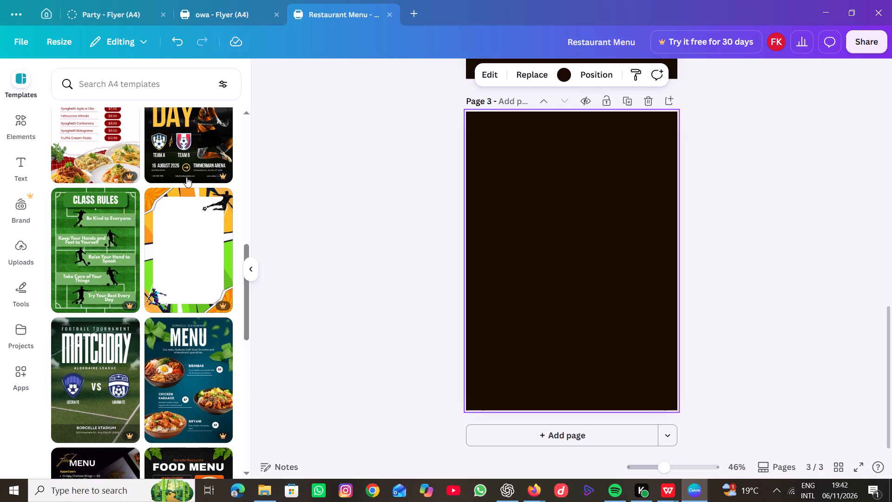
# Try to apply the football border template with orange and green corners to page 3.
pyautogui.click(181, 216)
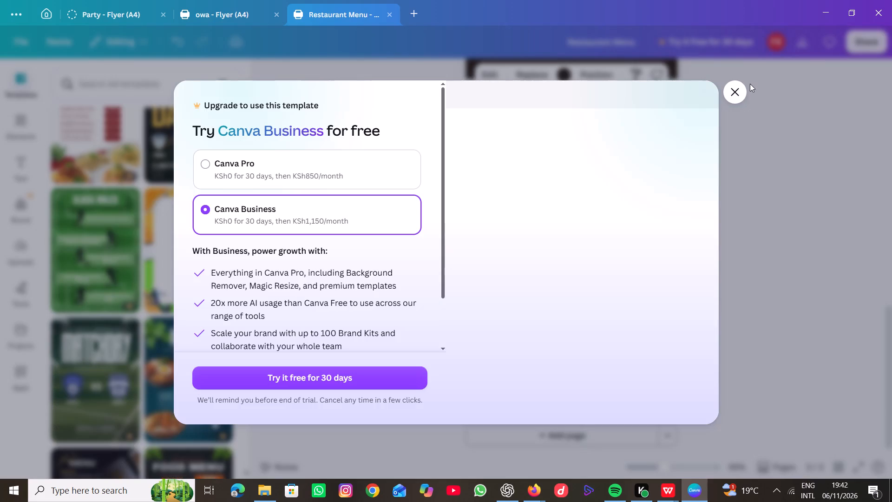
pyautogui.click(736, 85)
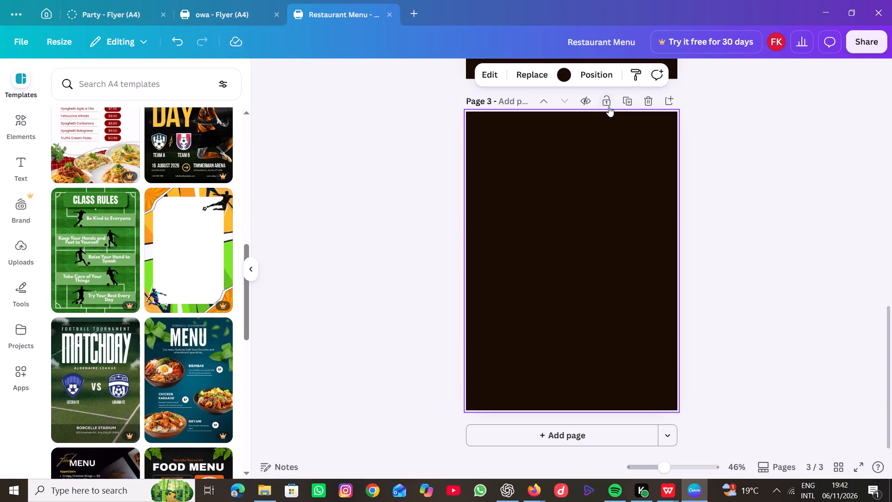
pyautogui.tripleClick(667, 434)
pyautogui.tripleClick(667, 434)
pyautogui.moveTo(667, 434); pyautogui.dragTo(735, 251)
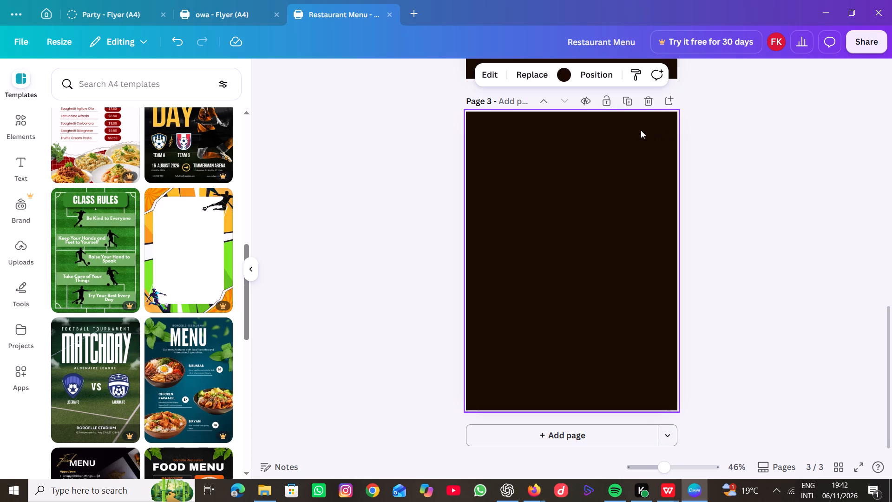
# Delete the two blank dark pages that follow the restaurant menu page.
pyautogui.click(655, 94)
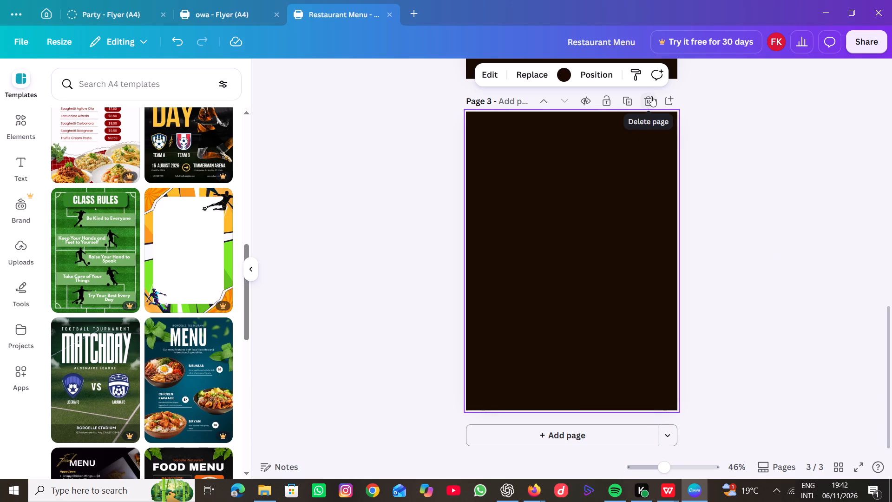
pyautogui.click(651, 96)
pyautogui.click(651, 96)
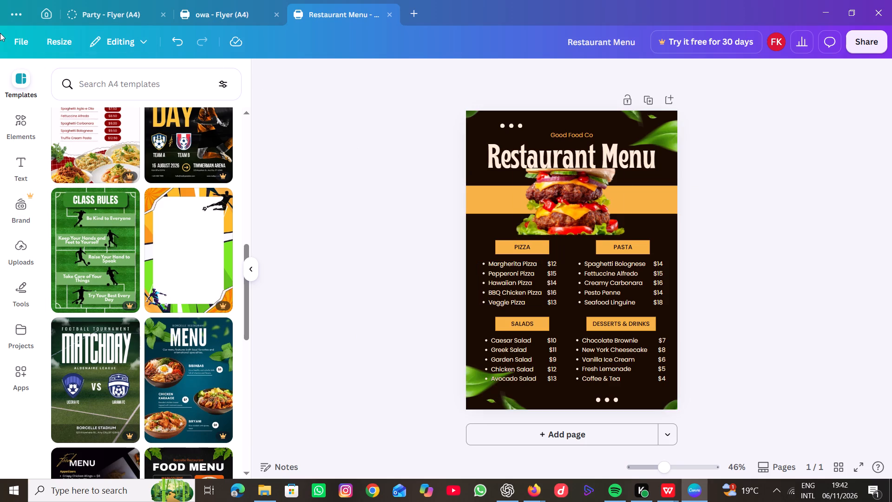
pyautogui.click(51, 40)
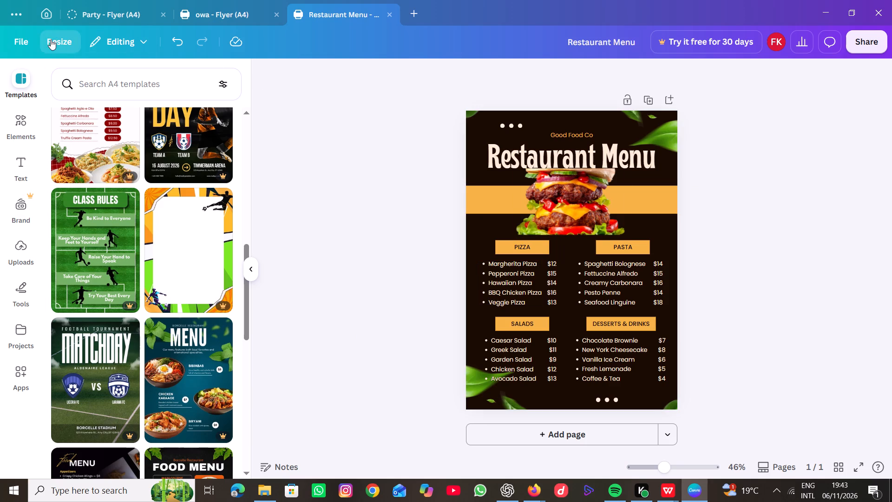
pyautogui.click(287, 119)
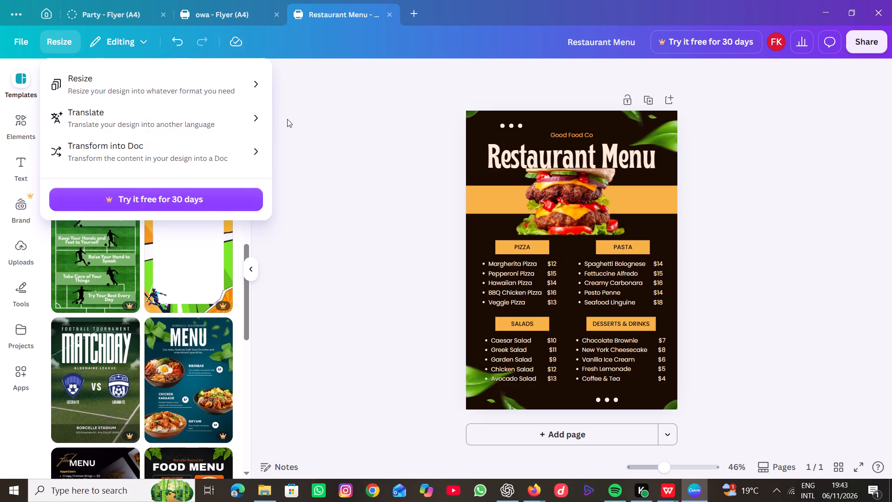
# Crop the double burger image a little more at its top edge, clear of the Restaurant Menu title.
pyautogui.click(551, 211)
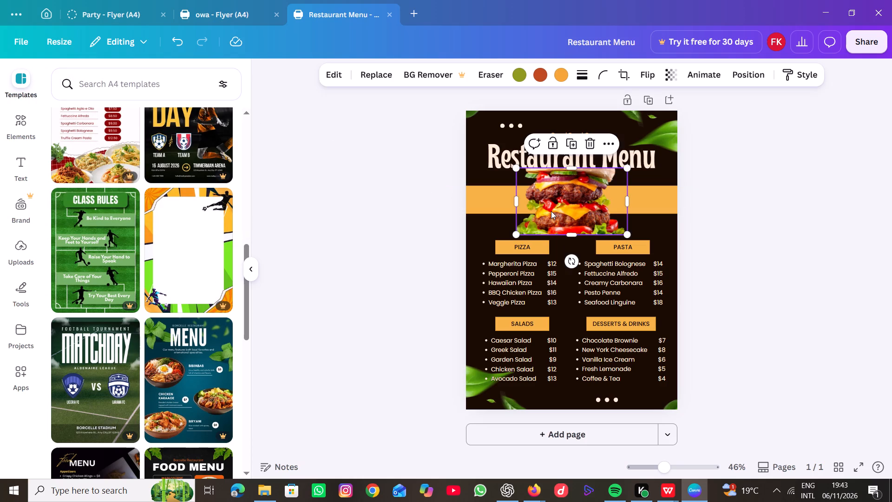
pyautogui.click(563, 167)
pyautogui.moveTo(563, 167); pyautogui.dragTo(563, 172)
pyautogui.click(563, 172)
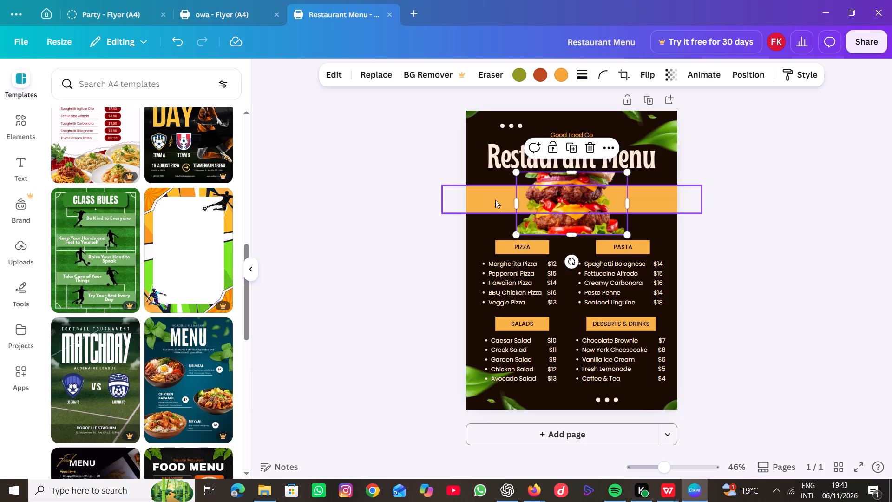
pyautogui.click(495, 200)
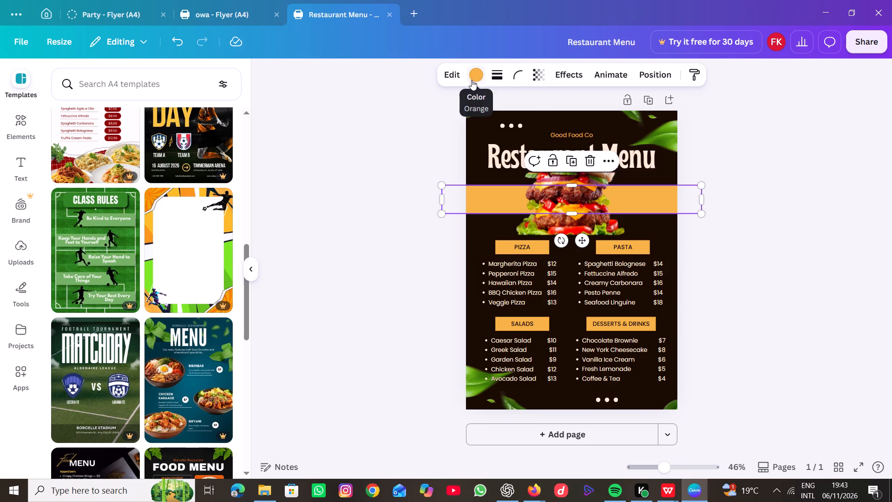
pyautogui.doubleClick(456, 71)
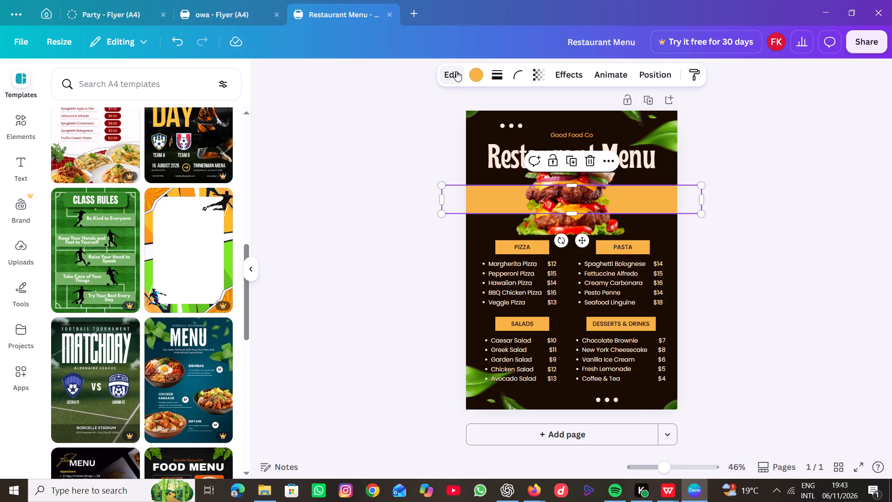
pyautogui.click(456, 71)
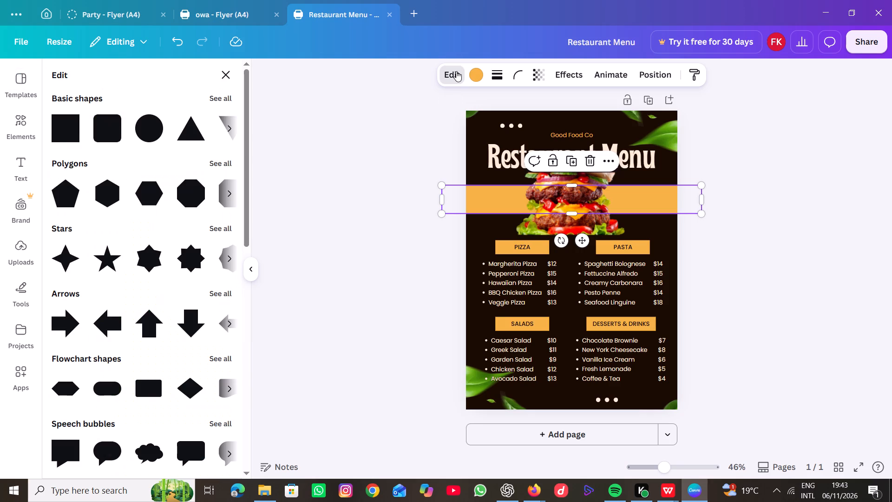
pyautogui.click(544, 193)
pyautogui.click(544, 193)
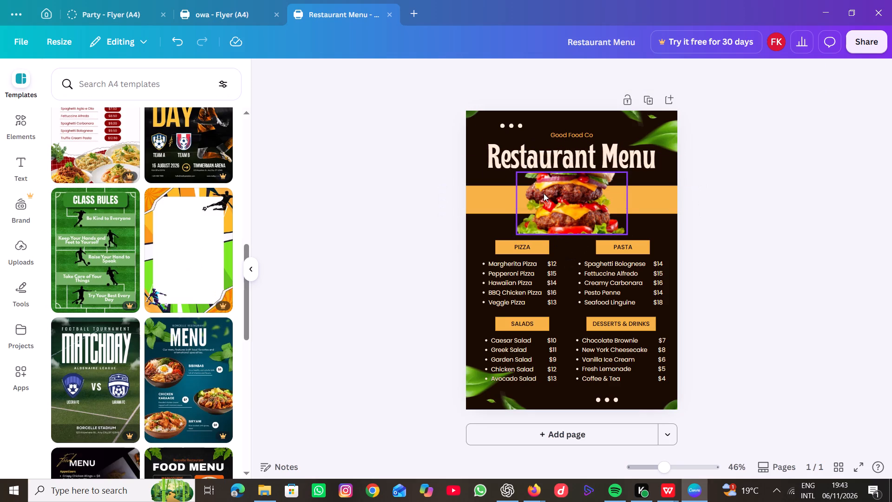
# Replace the double burger image with the bacon, tomato and lettuce burger photo from the magic recommendations.
pyautogui.click(583, 234)
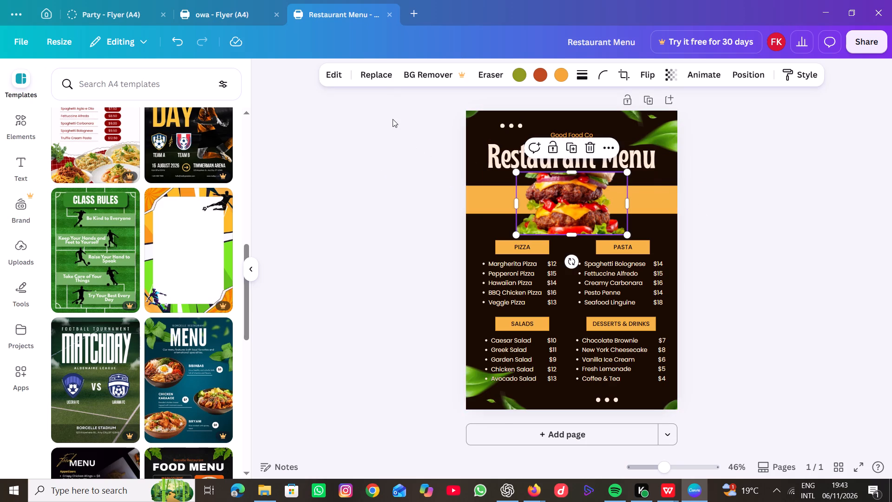
pyautogui.click(380, 75)
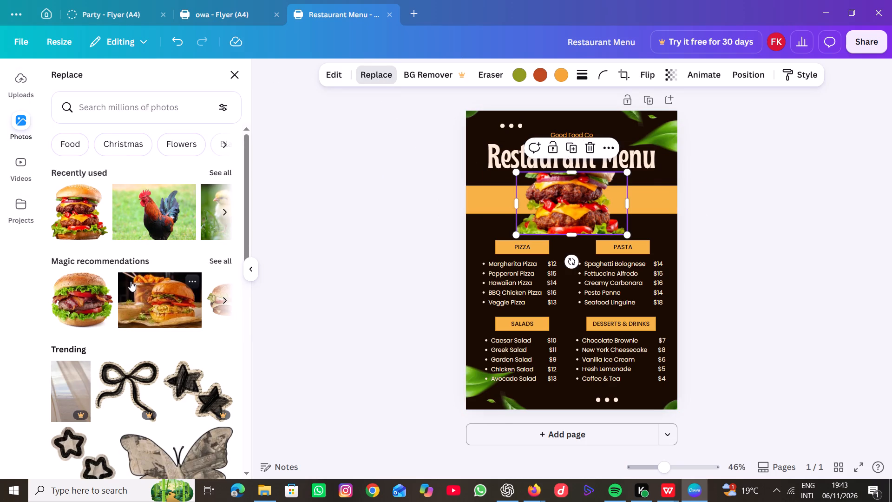
pyautogui.click(84, 298)
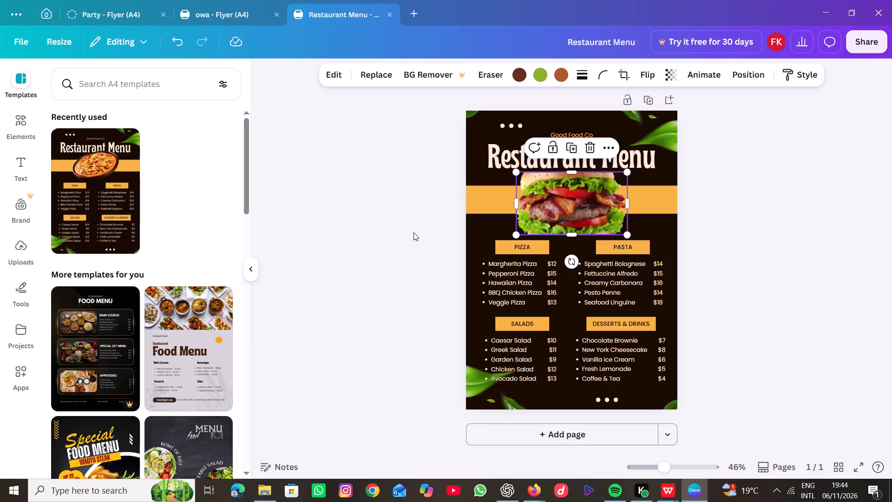
# Select the list of pizza names under the PIZZA heading.
pyautogui.click(496, 278)
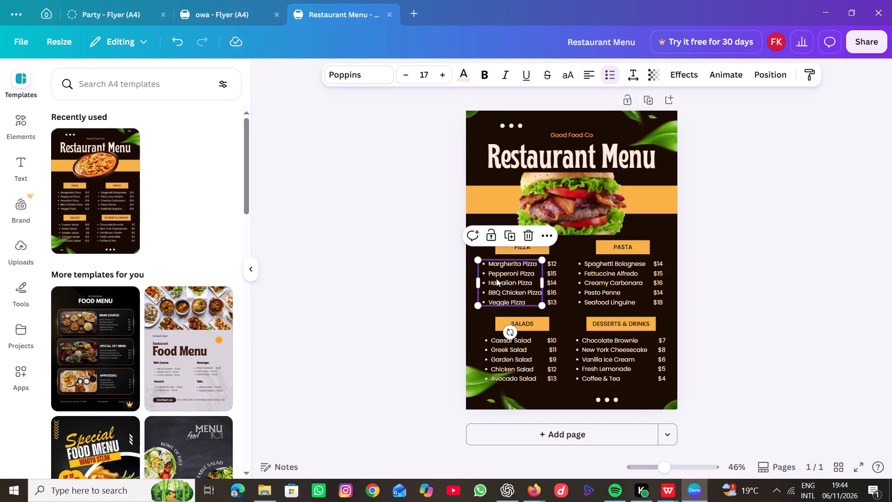
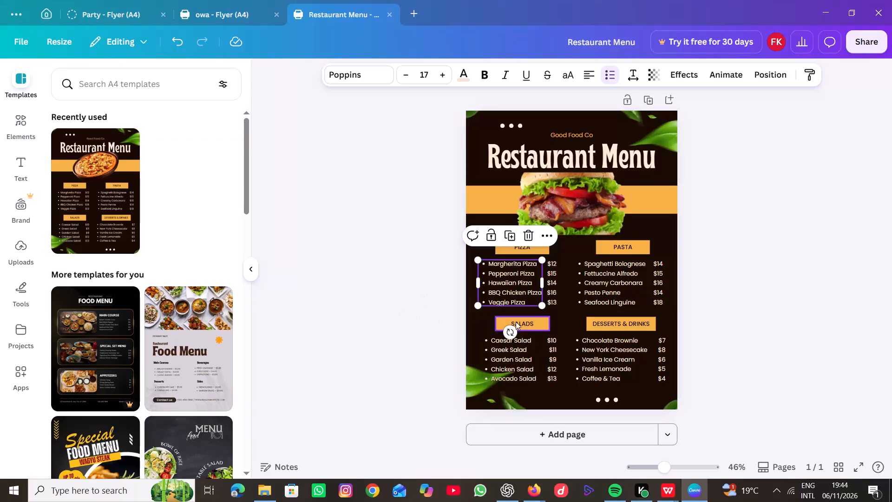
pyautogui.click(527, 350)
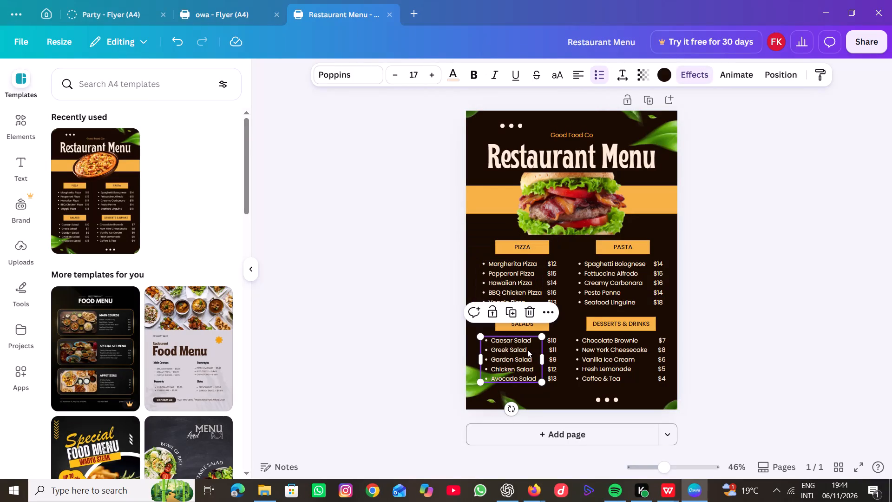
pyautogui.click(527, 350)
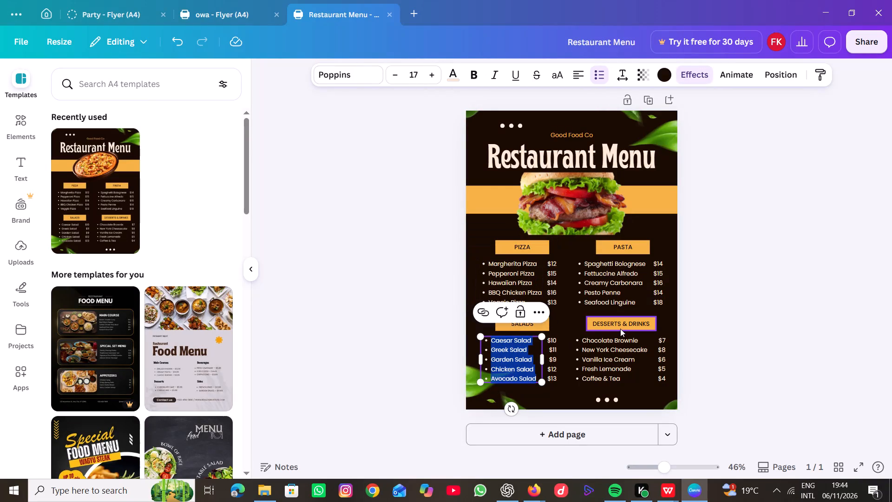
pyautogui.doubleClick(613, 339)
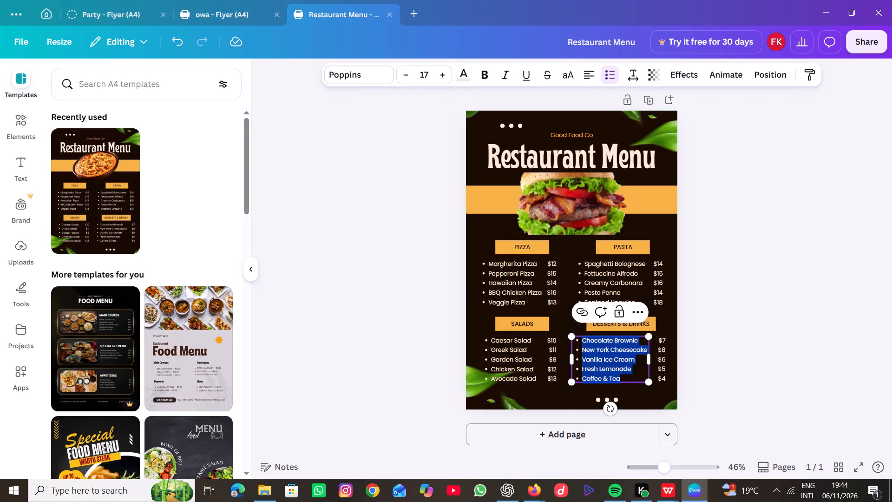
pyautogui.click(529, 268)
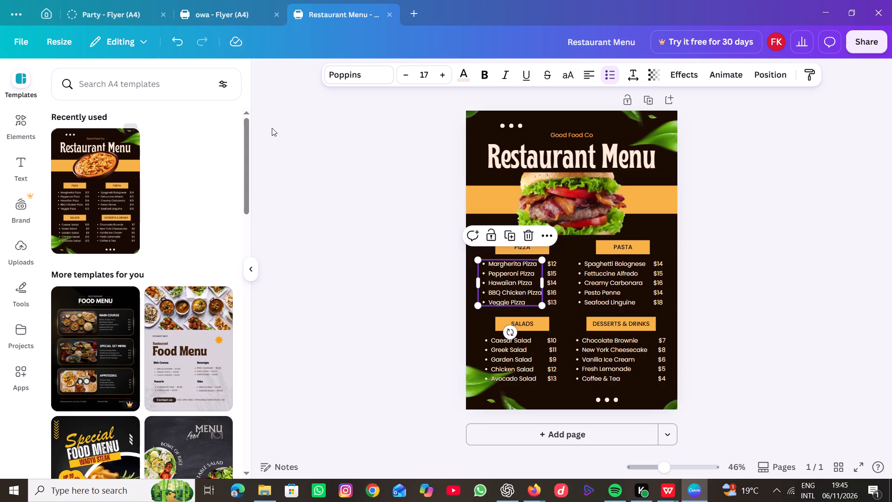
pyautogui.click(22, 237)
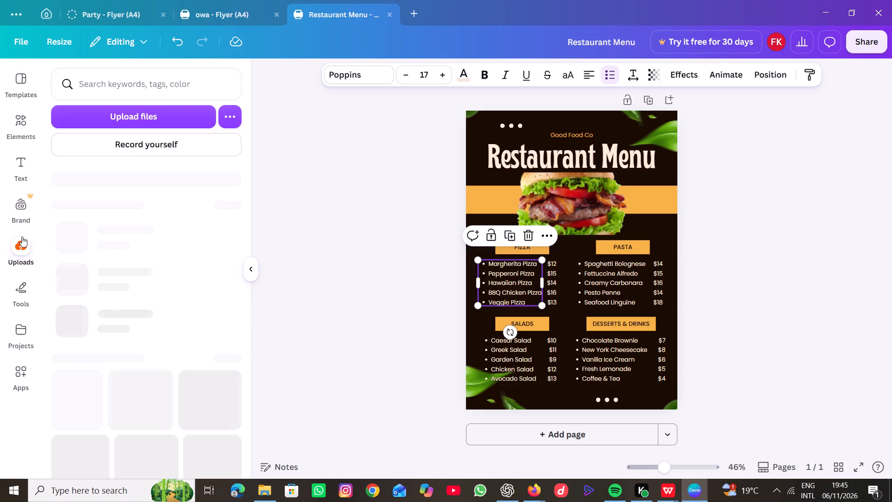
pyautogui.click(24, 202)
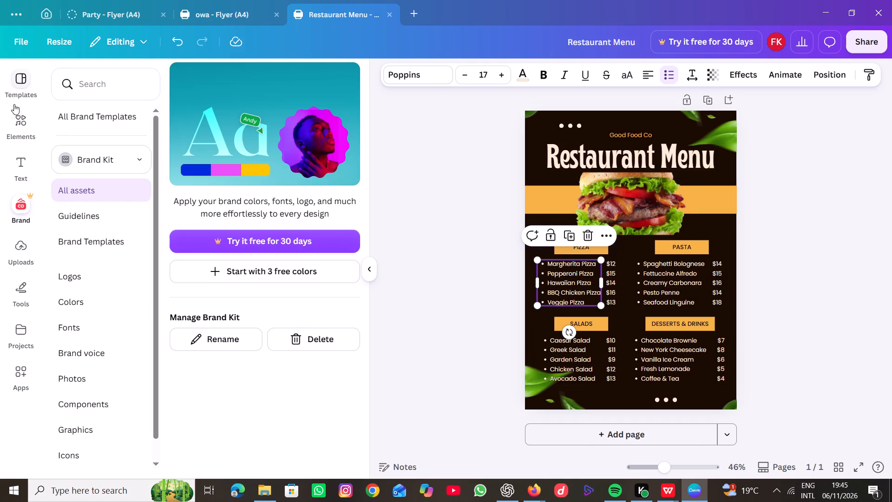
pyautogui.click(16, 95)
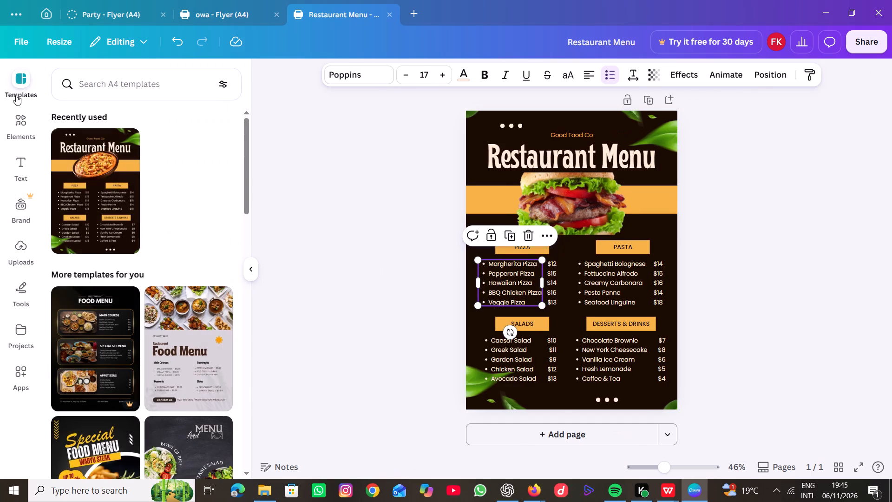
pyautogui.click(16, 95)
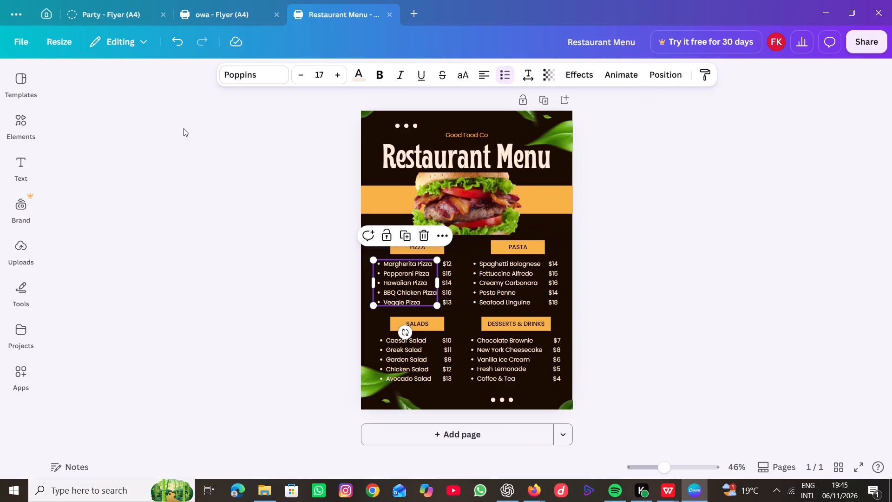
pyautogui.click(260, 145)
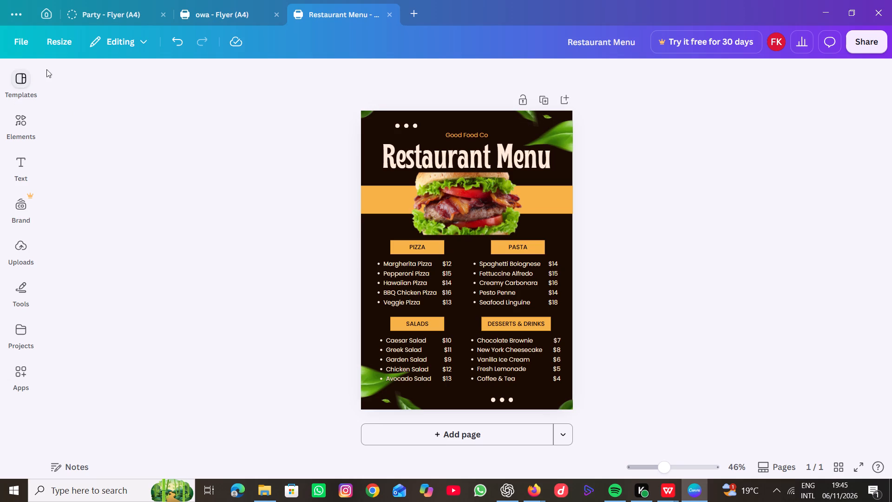
# Create a new blank A4 design from the restaurant menu file.
pyautogui.click(11, 40)
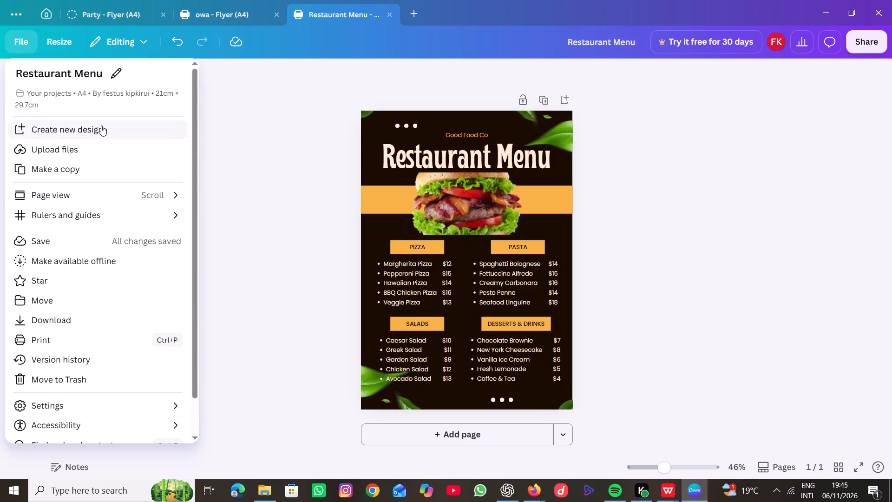
pyautogui.click(101, 125)
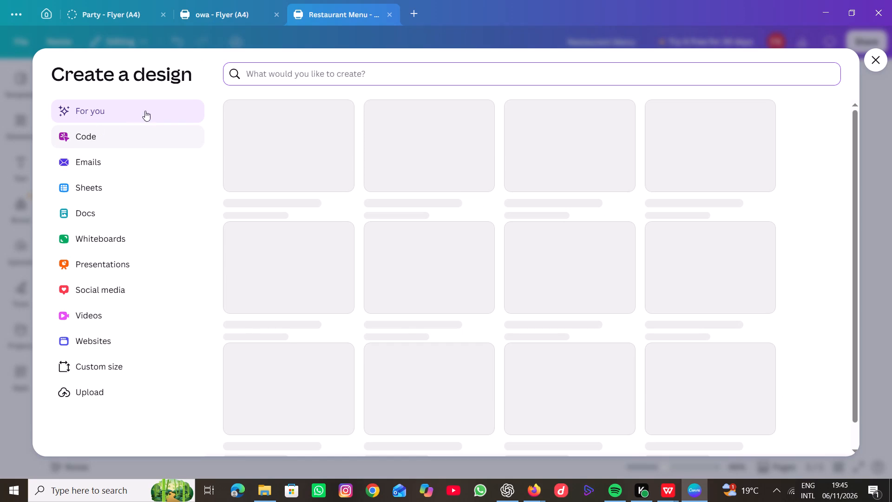
pyautogui.click(401, 192)
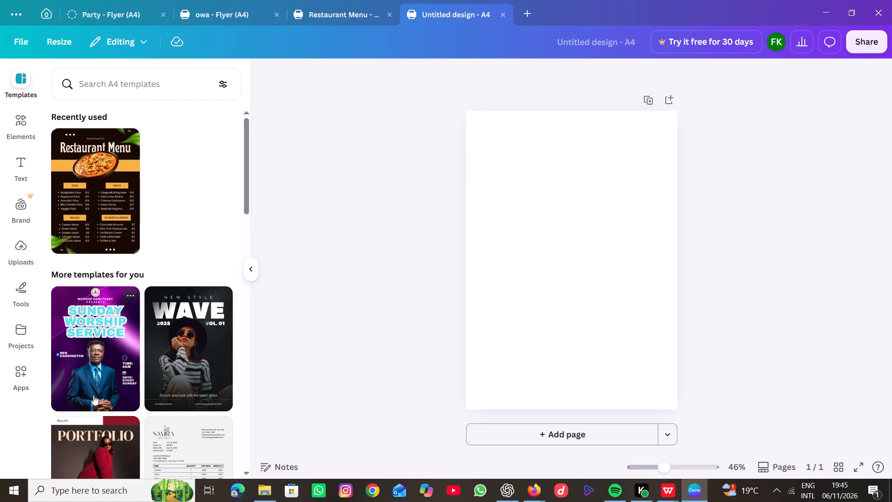
# Apply the purple Sunday Worship Service template to the blank A4 page.
pyautogui.click(112, 355)
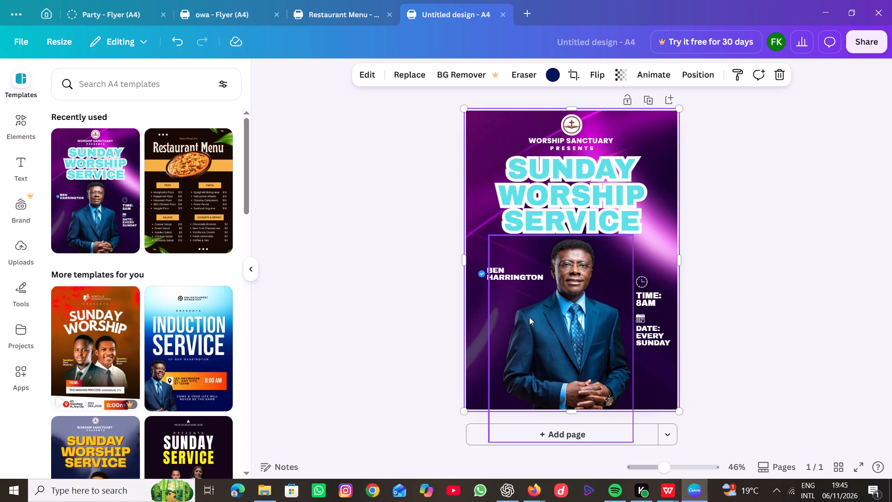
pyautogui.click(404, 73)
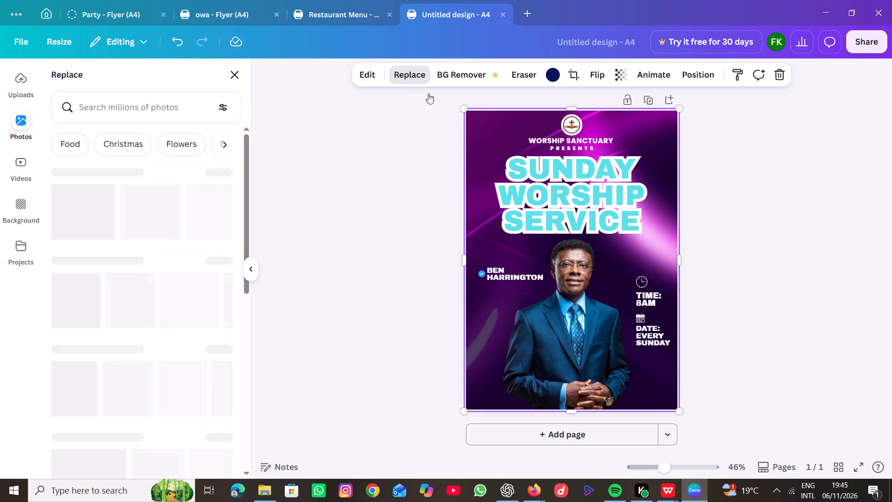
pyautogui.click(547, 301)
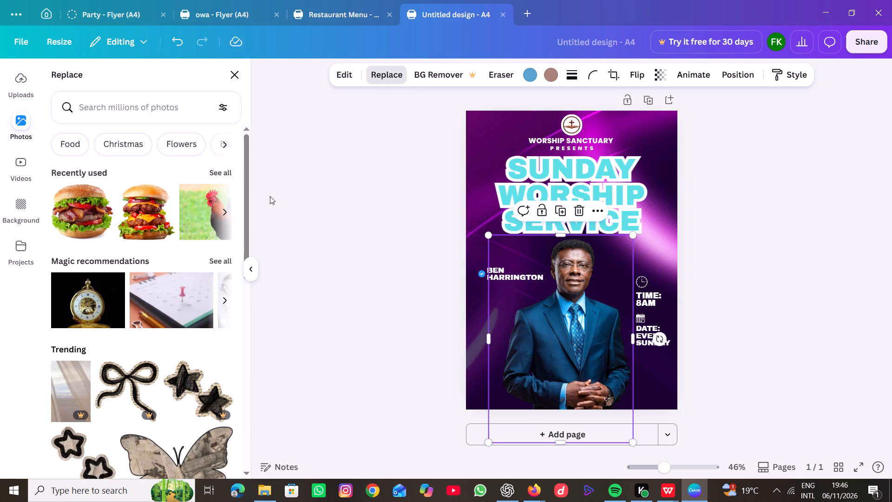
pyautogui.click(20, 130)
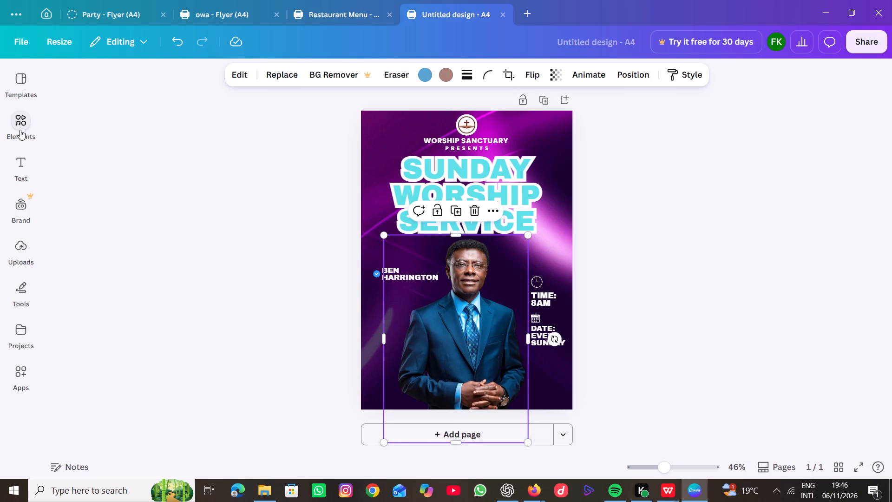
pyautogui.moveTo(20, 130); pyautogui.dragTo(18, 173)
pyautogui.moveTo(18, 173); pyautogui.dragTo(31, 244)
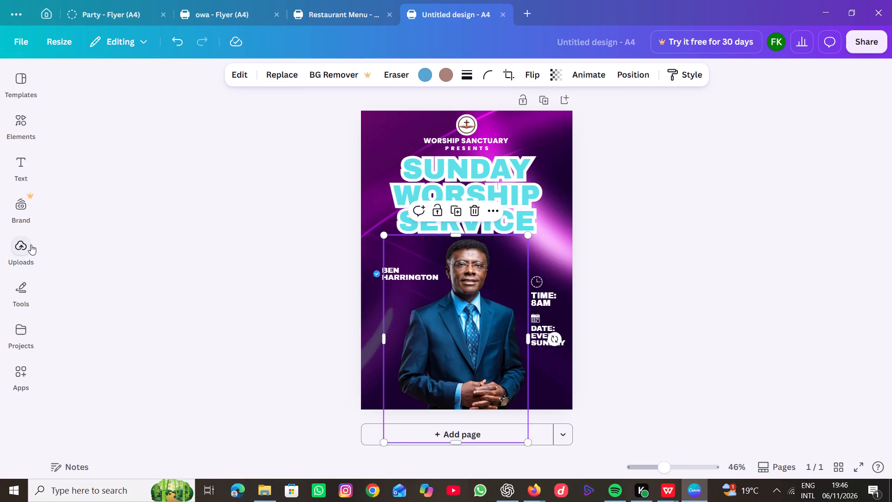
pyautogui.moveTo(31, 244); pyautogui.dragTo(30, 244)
# Start a file upload and check the Pictures and Downloads folders for a file to use in the worship flyer.
pyautogui.click(30, 244)
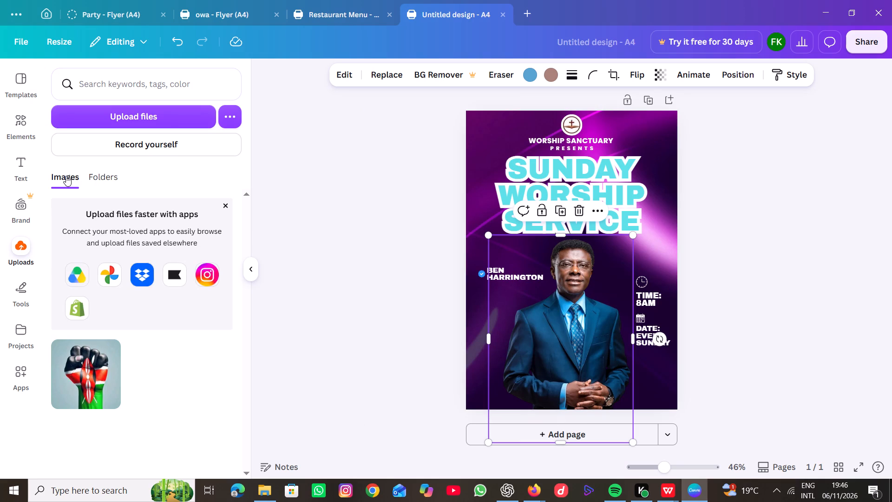
pyautogui.click(122, 123)
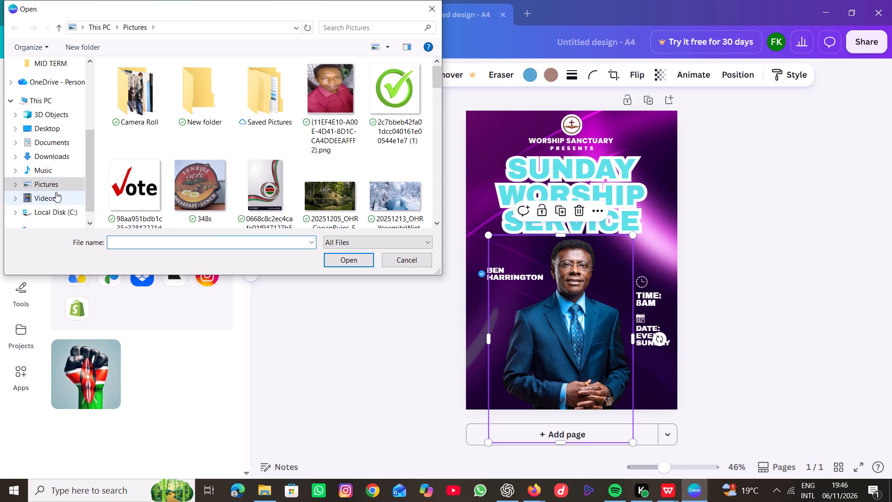
pyautogui.press('Down')
pyautogui.press('Down')
pyautogui.press('Down')
pyautogui.press('Down')
pyautogui.press('Down')
pyautogui.press('Down')
pyautogui.press('Down')
pyautogui.press('Down')
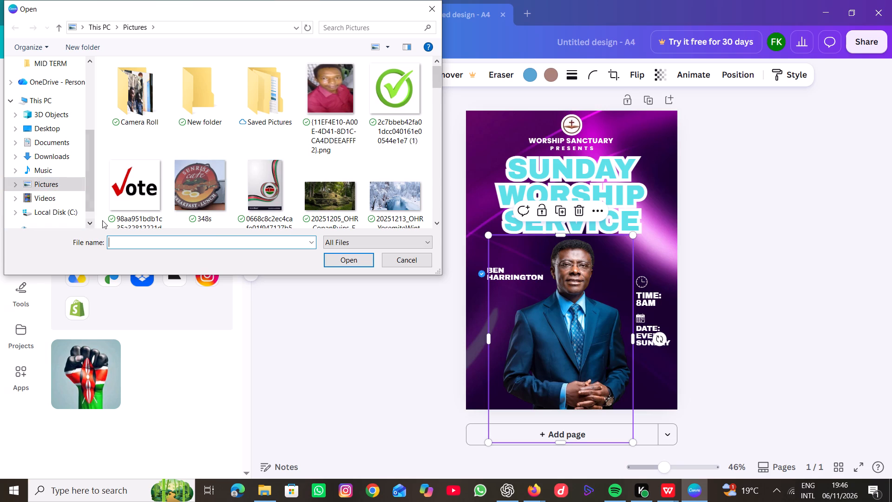
pyautogui.tripleClick(93, 220)
pyautogui.tripleClick(93, 220)
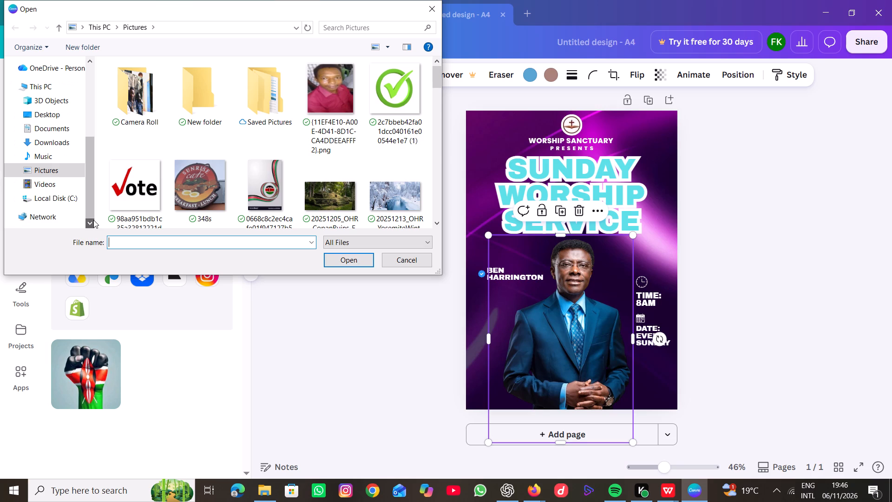
pyautogui.doubleClick(93, 220)
pyautogui.moveTo(93, 183); pyautogui.dragTo(78, 77)
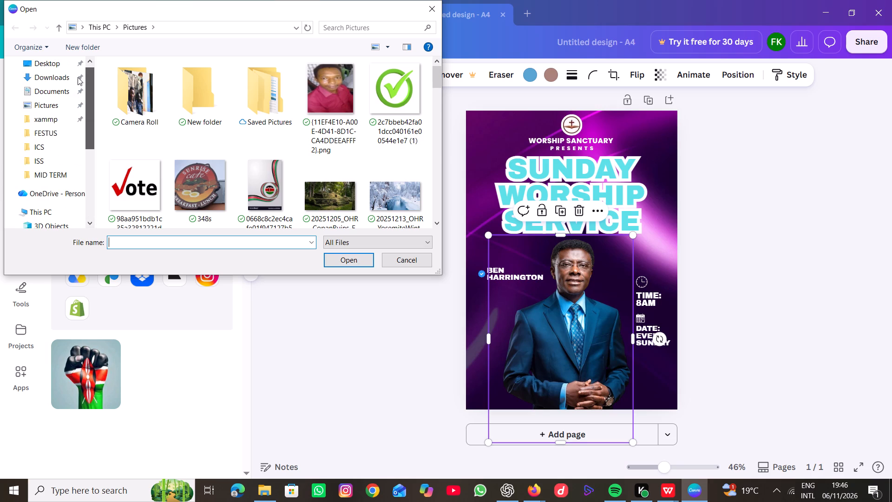
pyautogui.moveTo(78, 77); pyautogui.dragTo(57, 99)
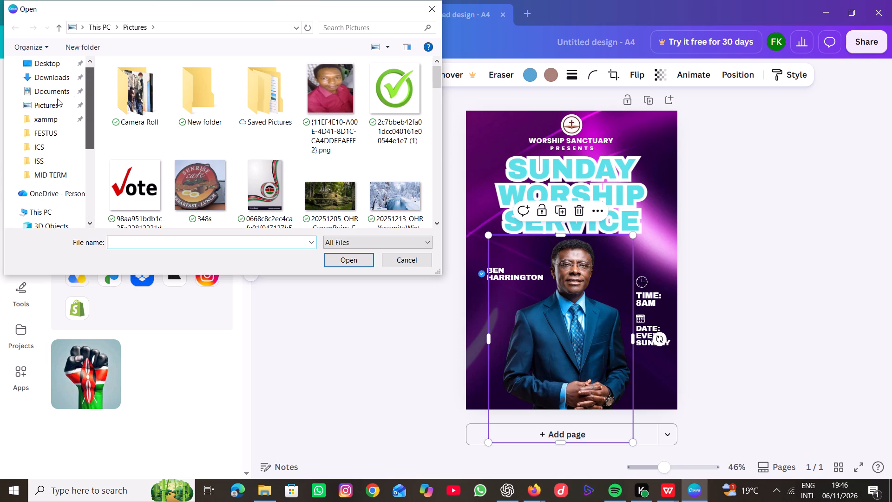
pyautogui.moveTo(57, 99); pyautogui.dragTo(56, 99)
pyautogui.click(56, 99)
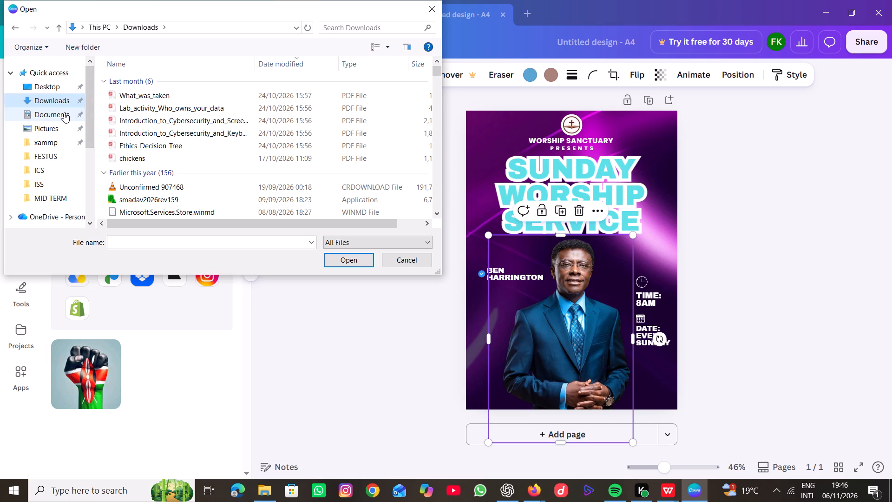
# Look through the Documents folder for a photo to use in the worship flyer.
pyautogui.click(64, 112)
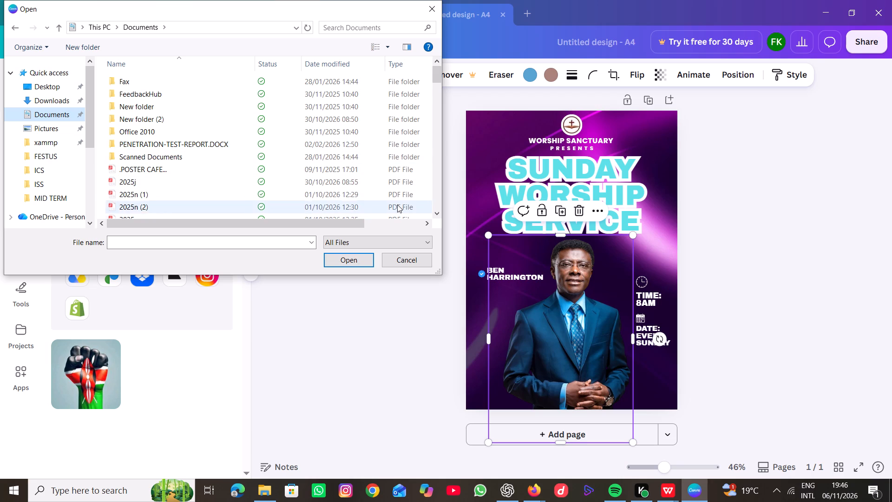
pyautogui.tripleClick(436, 211)
pyautogui.tripleClick(436, 211)
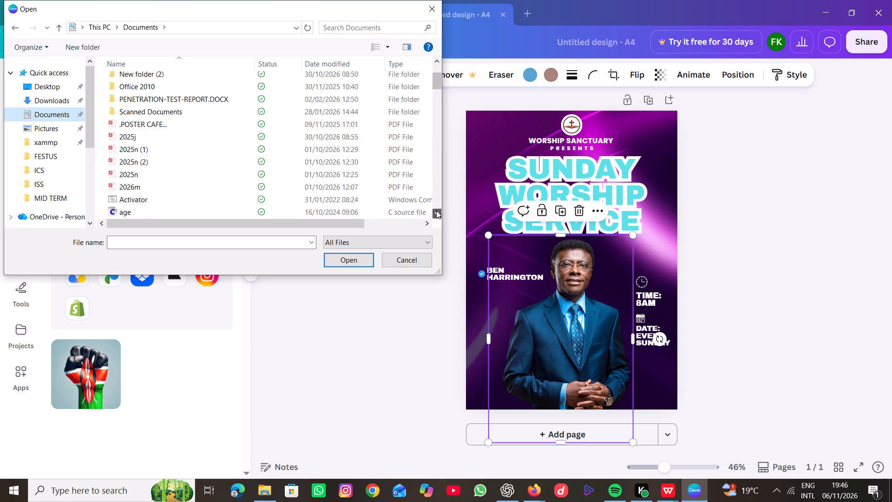
pyautogui.tripleClick(436, 211)
pyautogui.tripleClick(436, 211)
pyautogui.tripleClick(436, 211)
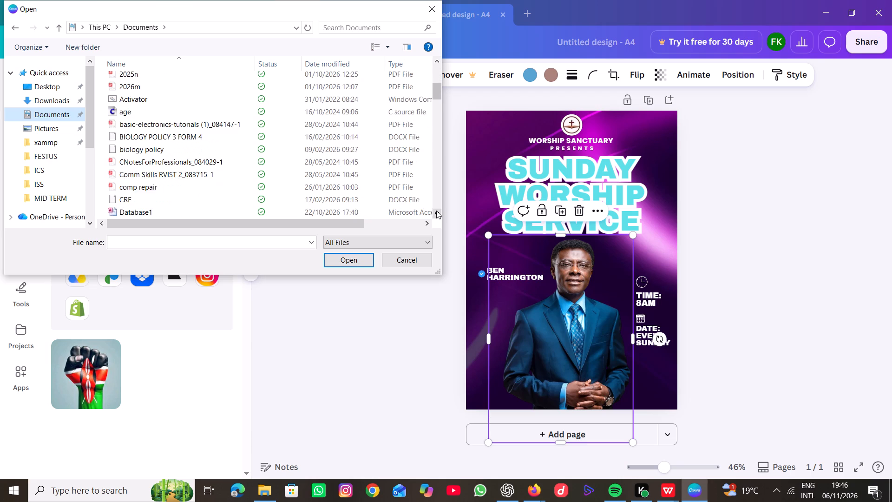
pyautogui.tripleClick(436, 211)
pyautogui.tripleClick(436, 211)
pyautogui.click(436, 211)
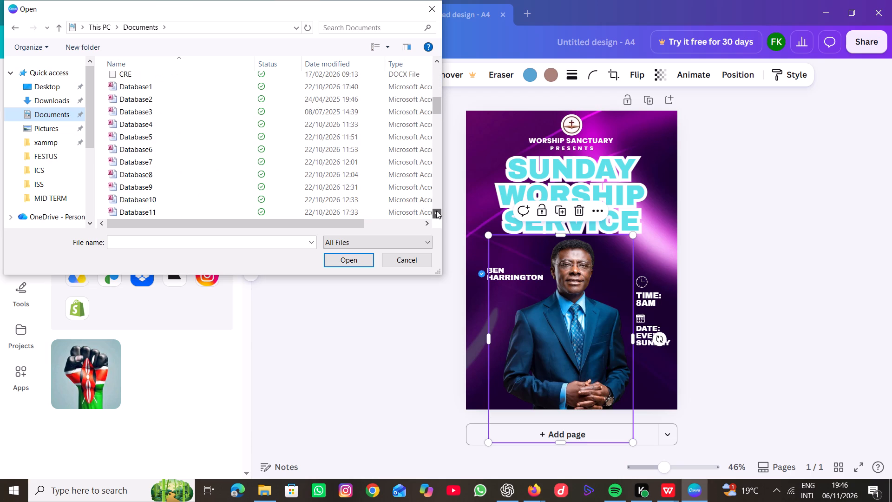
pyautogui.tripleClick(436, 211)
pyautogui.doubleClick(436, 211)
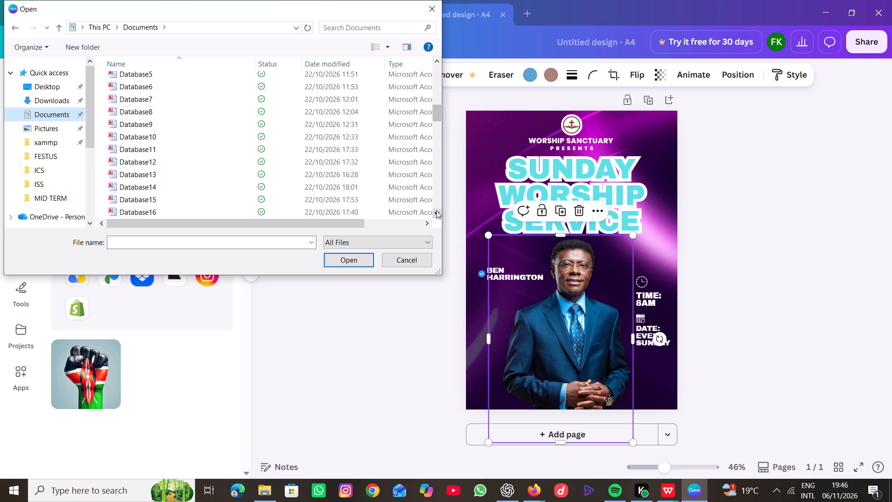
pyautogui.tripleClick(436, 211)
pyautogui.tripleClick(436, 211)
pyautogui.tripleClick(436, 211)
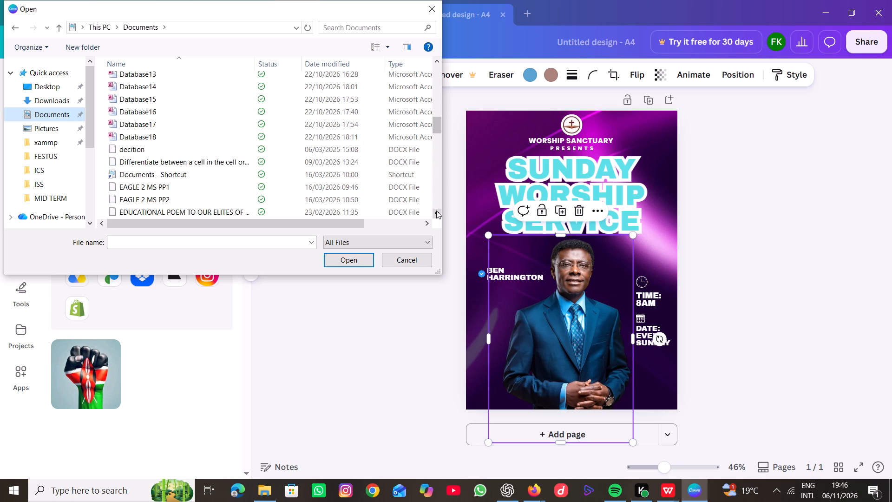
pyautogui.tripleClick(436, 211)
pyautogui.tripleClick(436, 211)
pyautogui.tripleClick(436, 211)
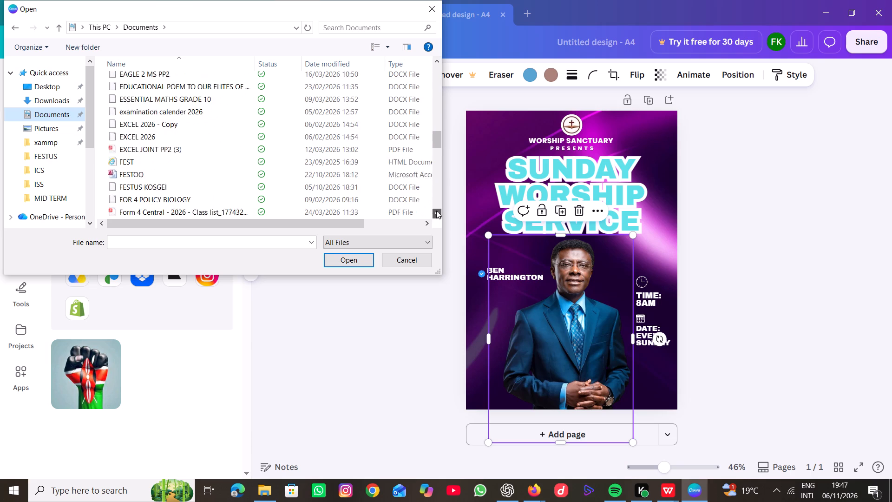
pyautogui.click(436, 211)
pyautogui.tripleClick(436, 211)
pyautogui.doubleClick(436, 211)
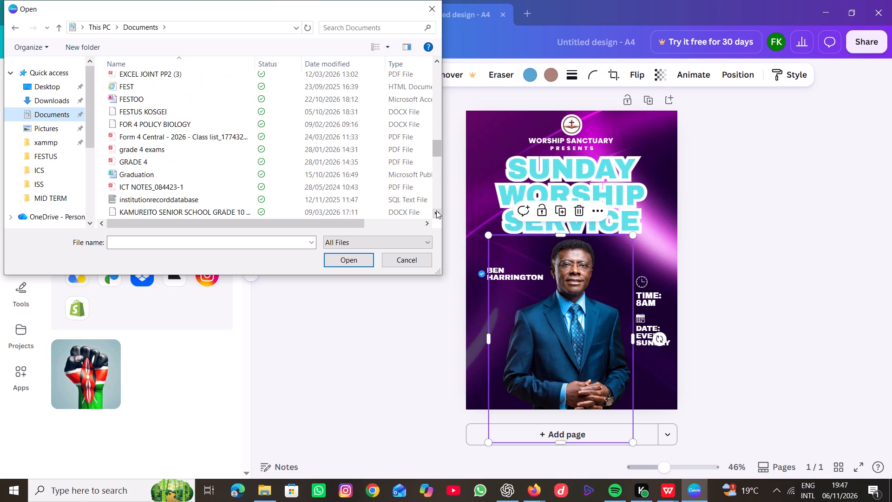
pyautogui.tripleClick(436, 211)
pyautogui.tripleClick(436, 211)
pyautogui.tripleClick(436, 211)
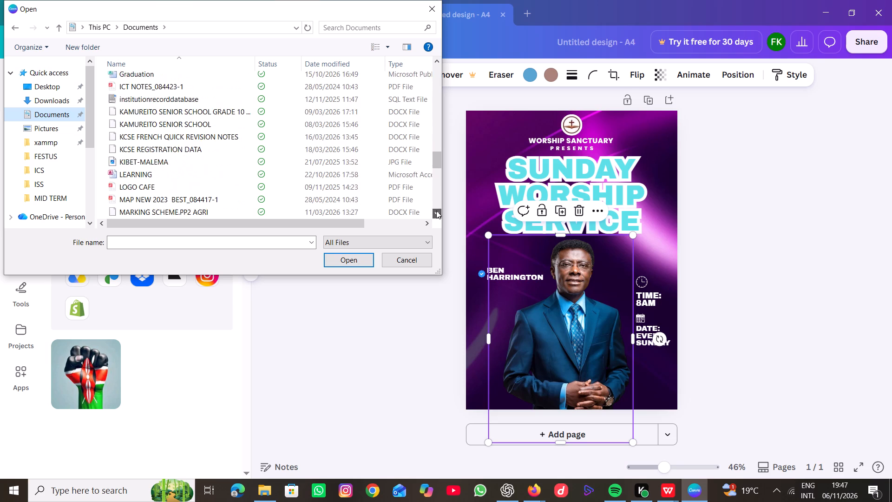
pyautogui.tripleClick(436, 211)
pyautogui.tripleClick(436, 211)
pyautogui.tripleClick(436, 211)
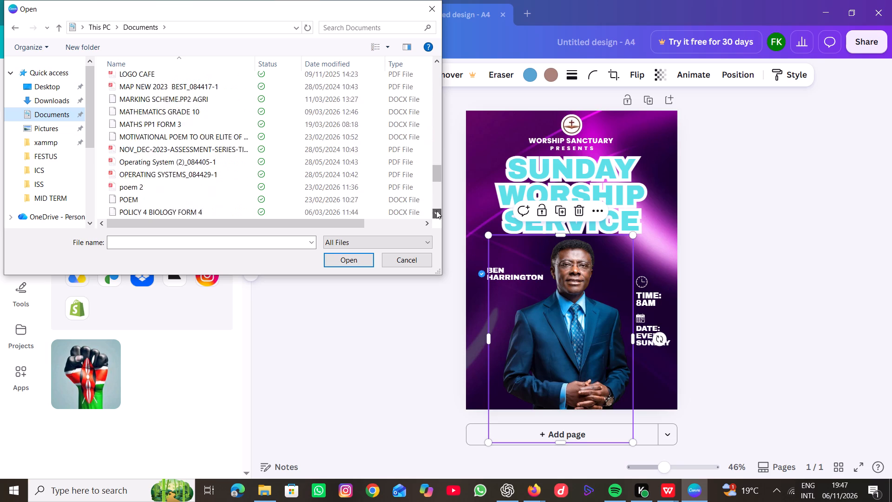
pyautogui.tripleClick(436, 211)
pyautogui.tripleClick(436, 211)
pyautogui.click(436, 211)
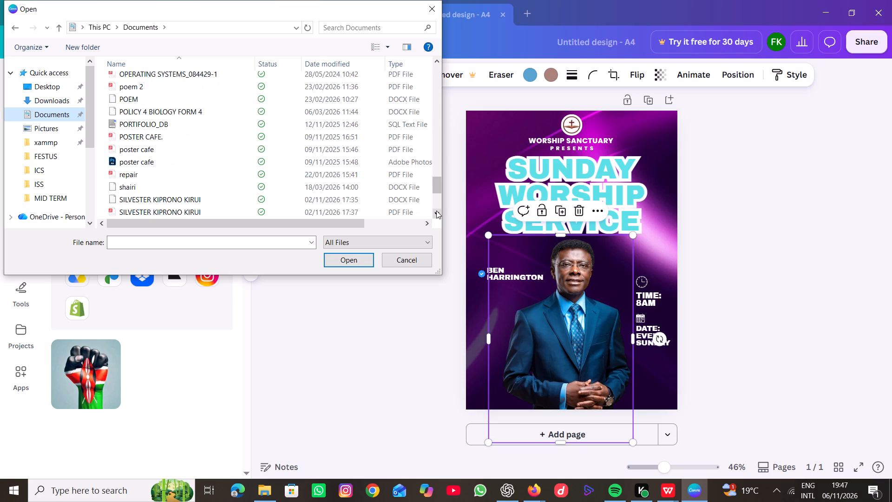
pyautogui.click(436, 211)
pyautogui.tripleClick(436, 211)
pyautogui.tripleClick(436, 211)
pyautogui.doubleClick(436, 211)
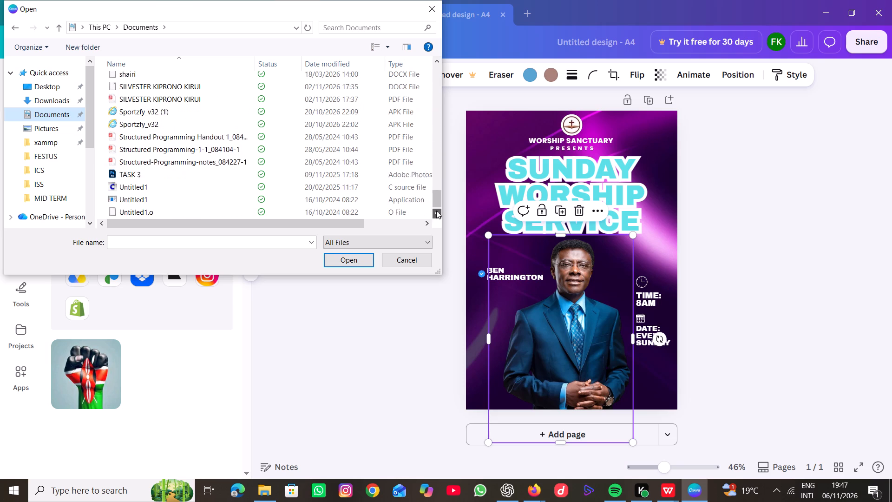
pyautogui.moveTo(436, 211); pyautogui.dragTo(190, 238)
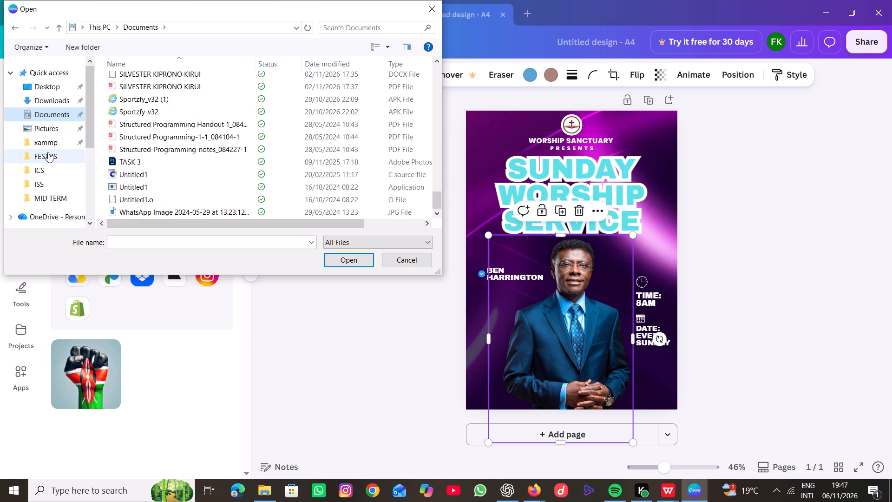
# Upload the photo IMG-20250712-WA0003 from the Pictures folder.
pyautogui.click(53, 127)
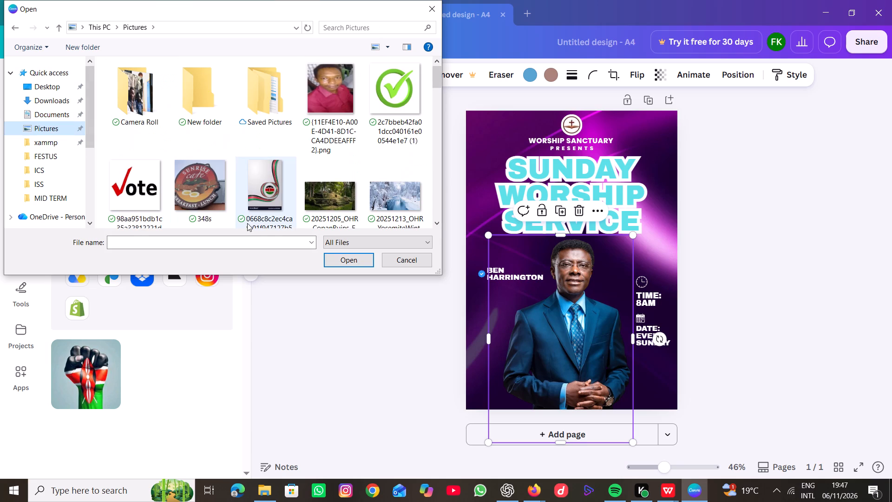
pyautogui.tripleClick(435, 218)
pyautogui.doubleClick(435, 218)
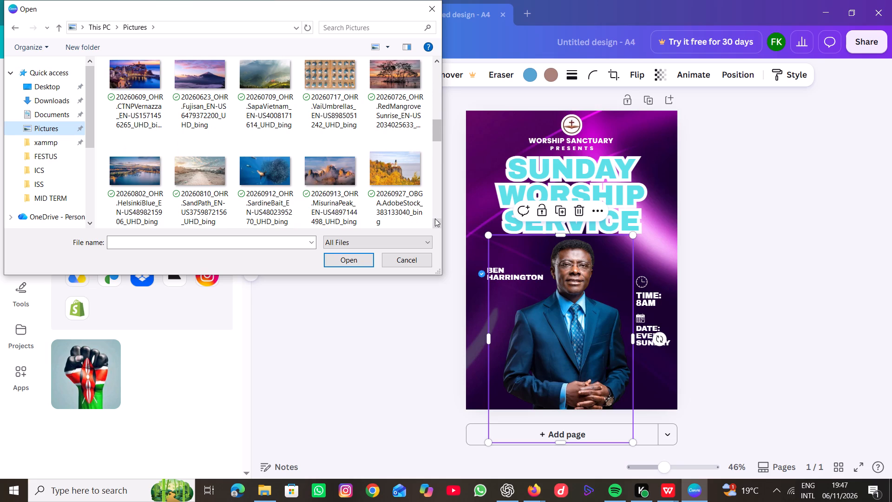
pyautogui.tripleClick(435, 218)
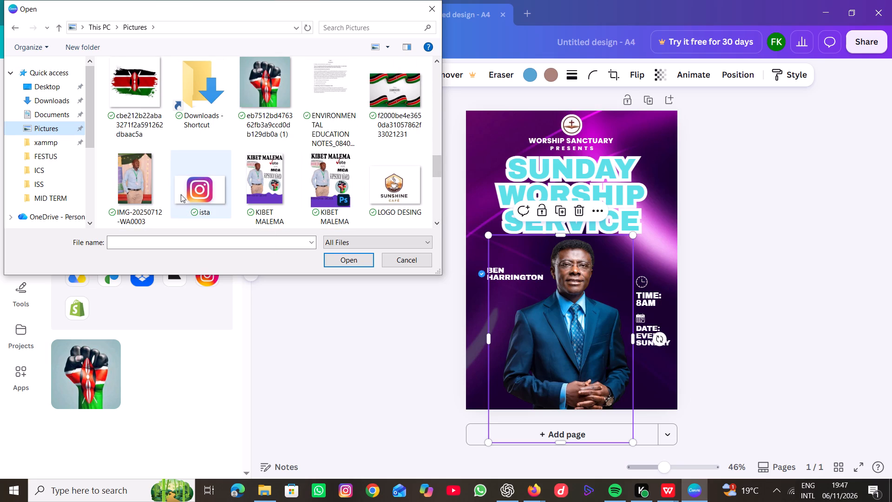
pyautogui.click(119, 197)
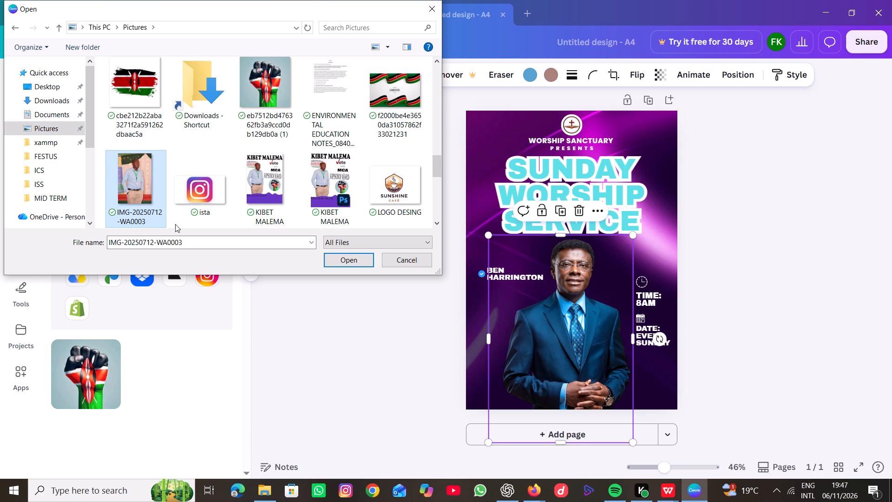
pyautogui.click(355, 255)
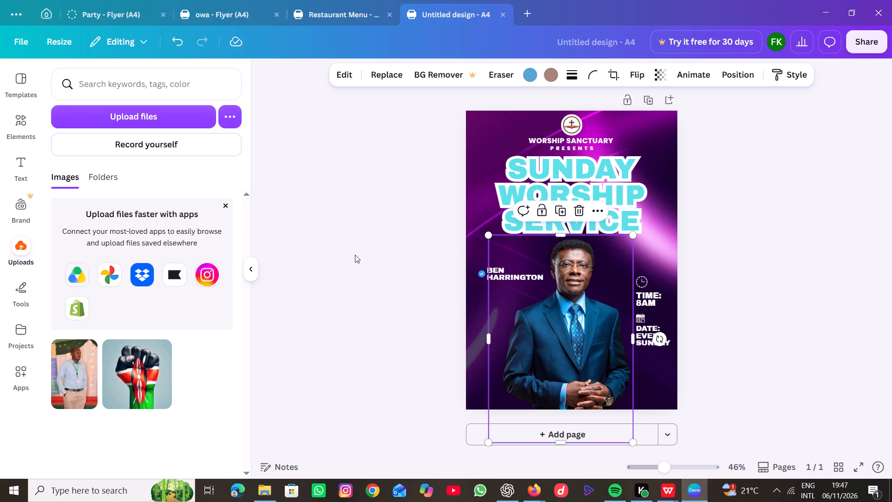
# Add the uploaded photo of the standing man to the flyer and stretch it to about 21 wide, covering the page's full height.
pyautogui.click(81, 377)
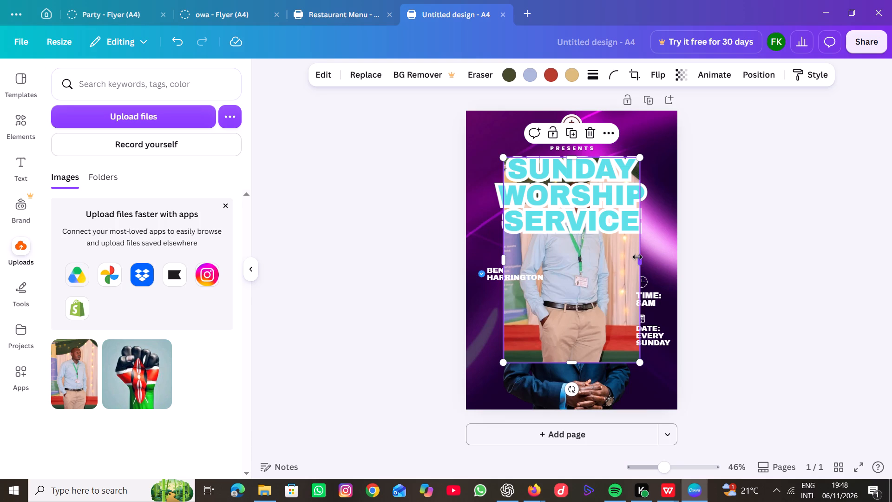
pyautogui.moveTo(637, 257); pyautogui.dragTo(643, 257)
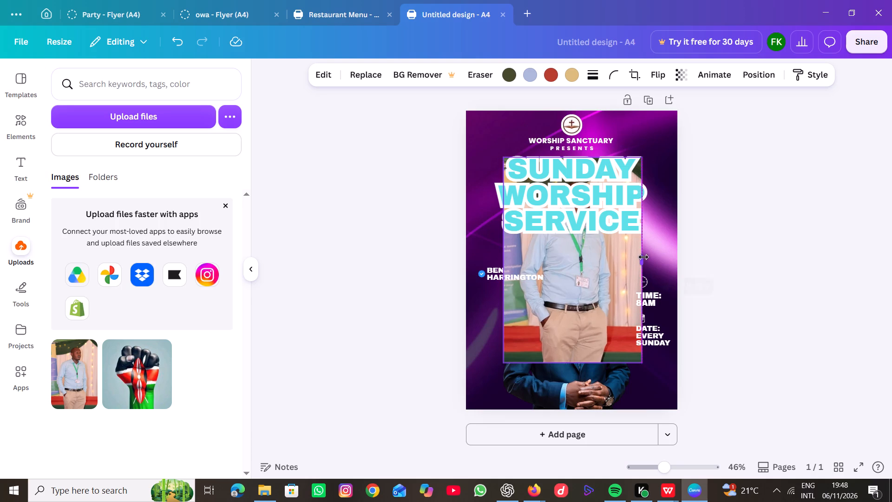
pyautogui.moveTo(643, 257); pyautogui.dragTo(679, 248)
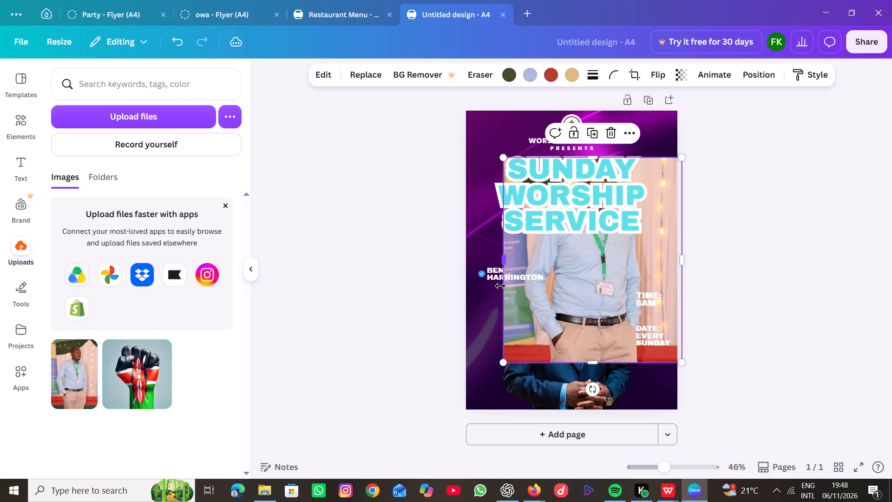
pyautogui.moveTo(500, 286); pyautogui.dragTo(493, 286)
pyautogui.moveTo(493, 286); pyautogui.dragTo(467, 292)
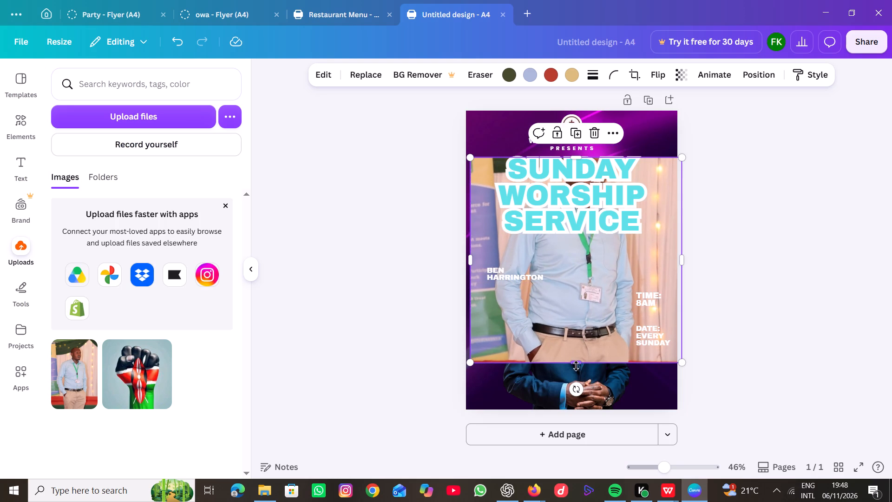
pyautogui.moveTo(577, 366); pyautogui.dragTo(576, 417)
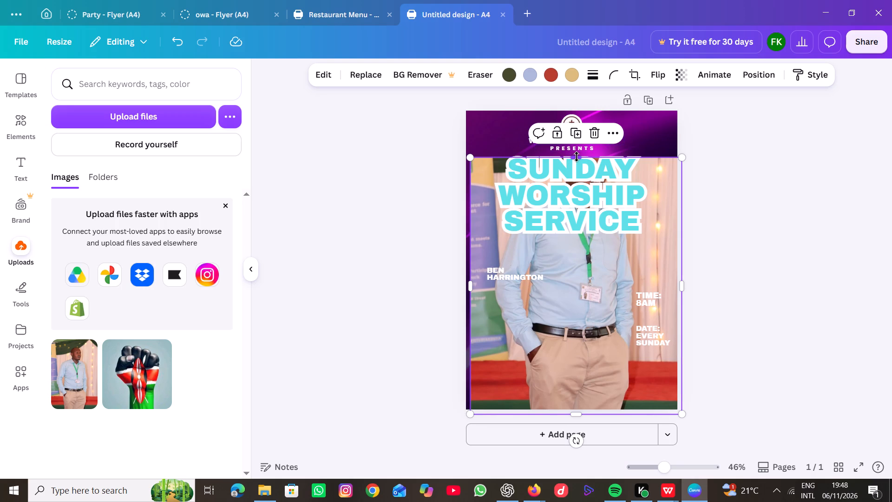
pyautogui.moveTo(577, 157); pyautogui.dragTo(588, 229)
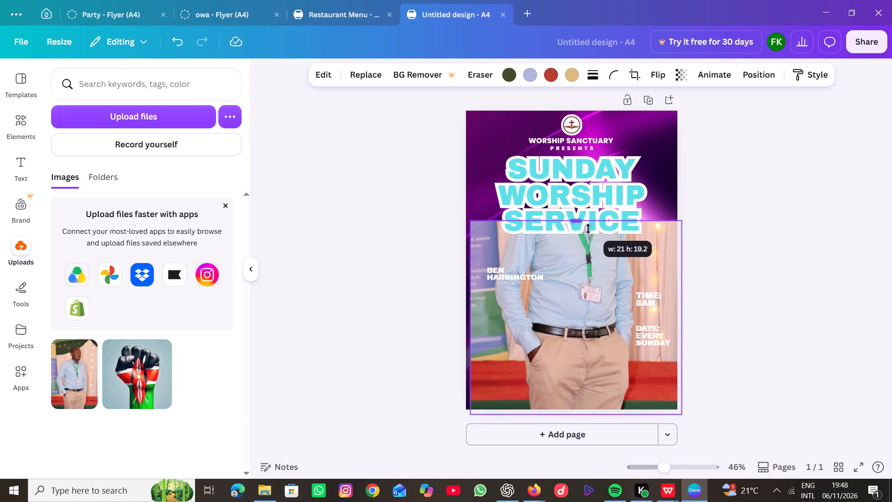
pyautogui.moveTo(588, 229); pyautogui.dragTo(588, 233)
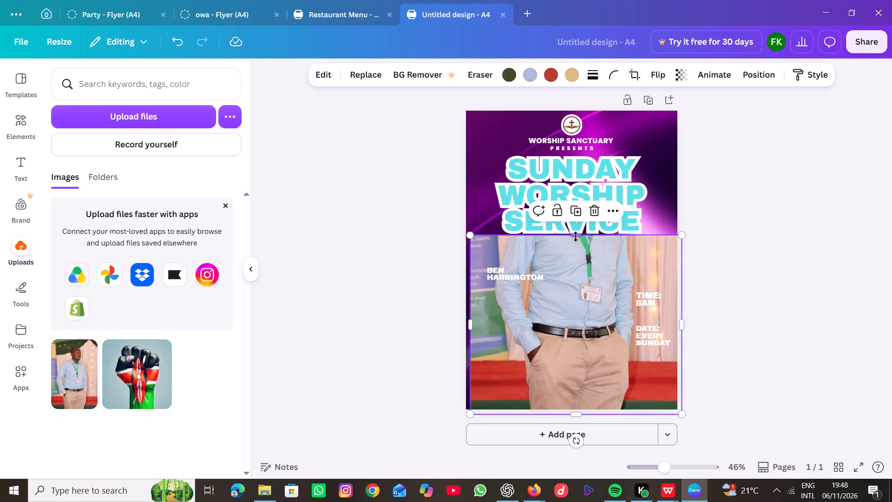
pyautogui.moveTo(576, 237); pyautogui.dragTo(584, 129)
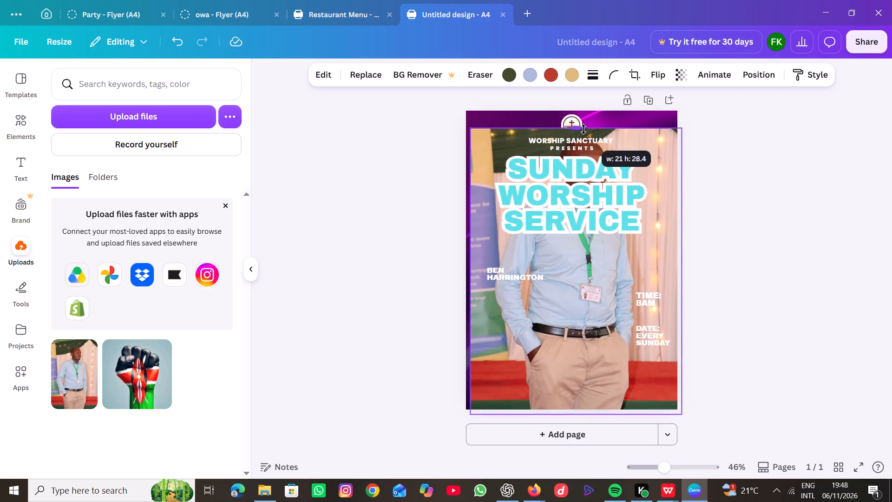
pyautogui.moveTo(584, 129); pyautogui.dragTo(584, 123)
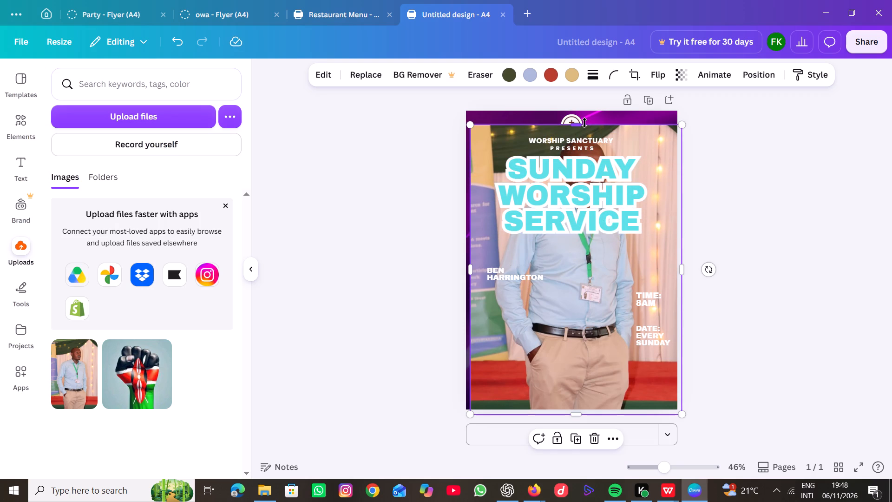
pyautogui.moveTo(584, 123); pyautogui.dragTo(584, 108)
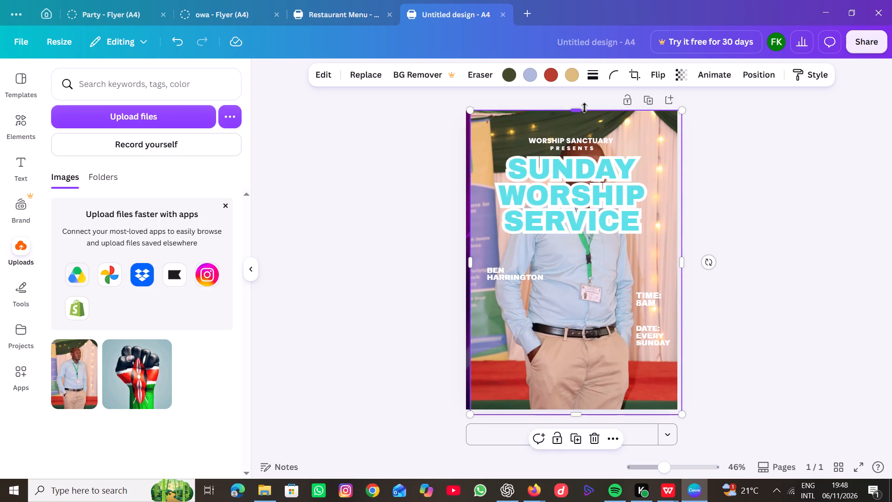
# Delete the SUNDAY WORSHIP SERVICE heading from the flyer.
pyautogui.click(581, 172)
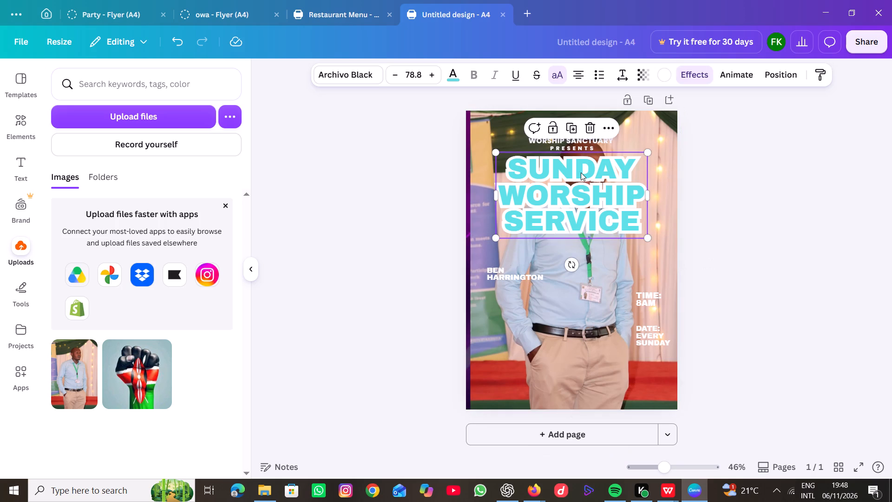
pyautogui.press('Delete')
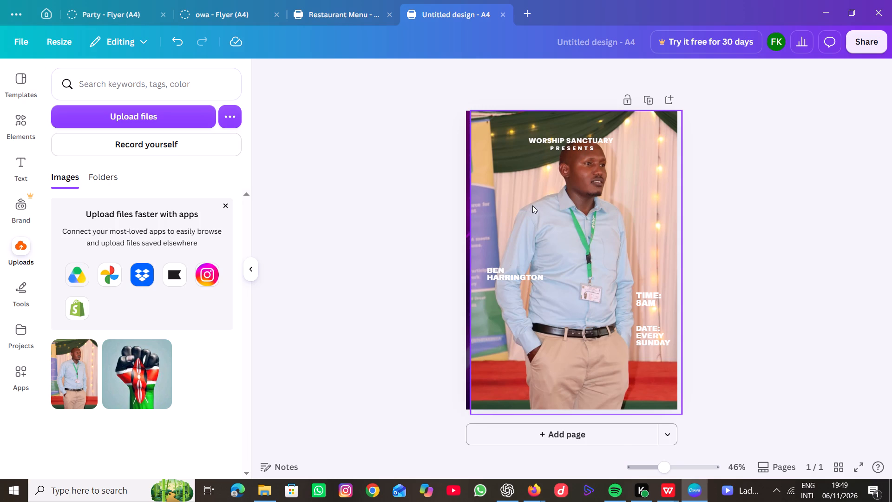
# Select the full-page photo of the standing man on the flyer.
pyautogui.click(532, 205)
pyautogui.click(552, 236)
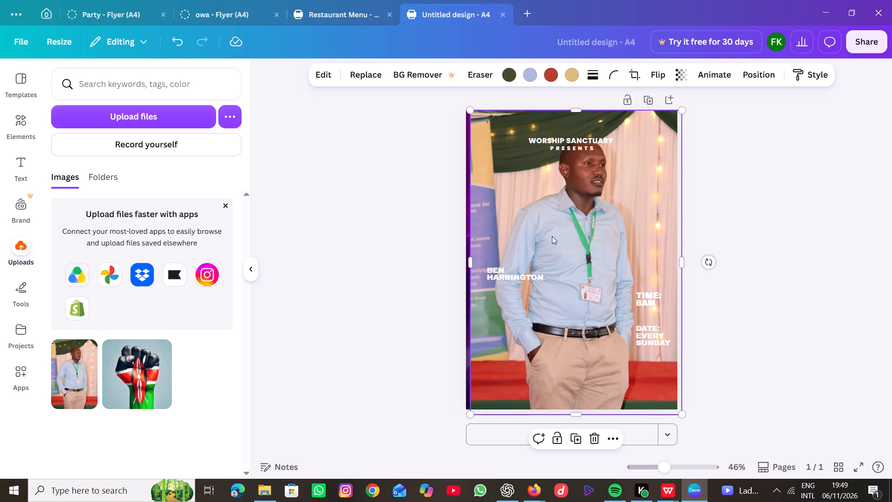
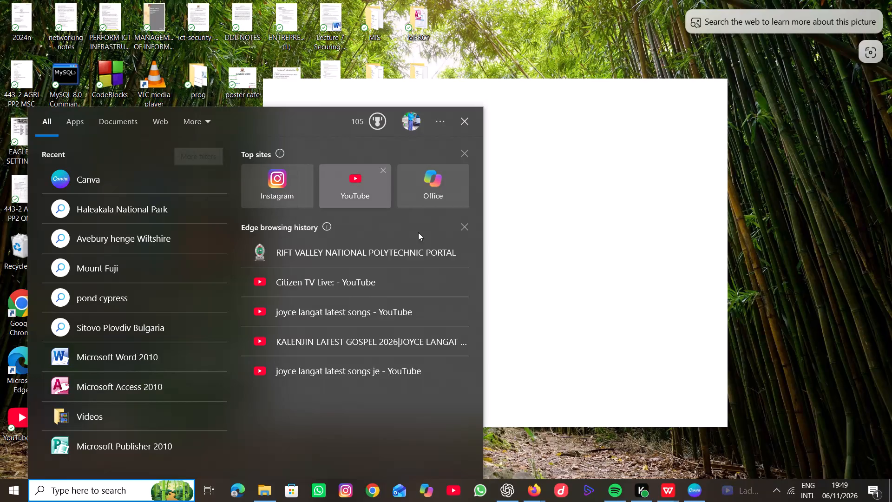
# Return to Canva and upload the MCA campaign poster image, the version without the Photoshop badge, from the Pictures folder.
pyautogui.click(689, 492)
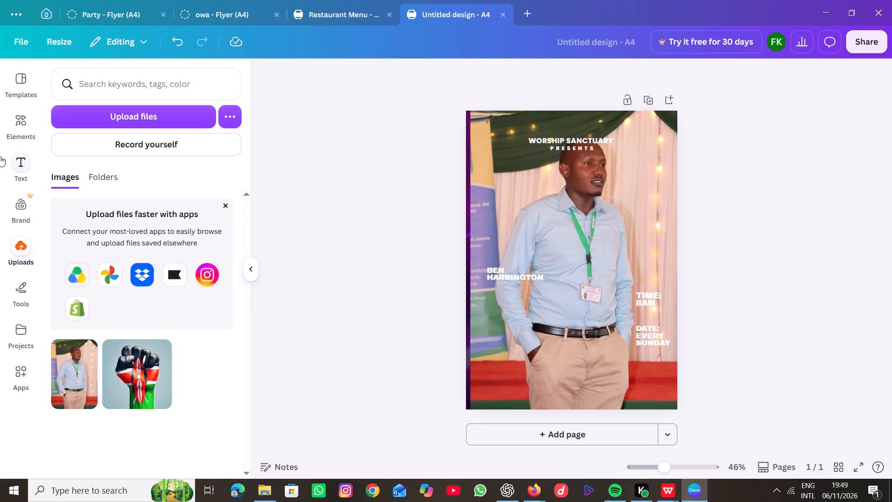
pyautogui.doubleClick(14, 38)
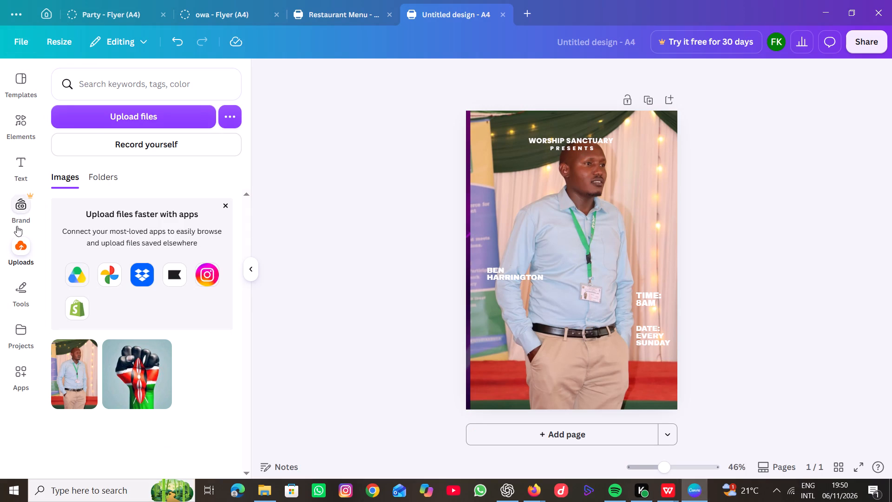
pyautogui.click(135, 107)
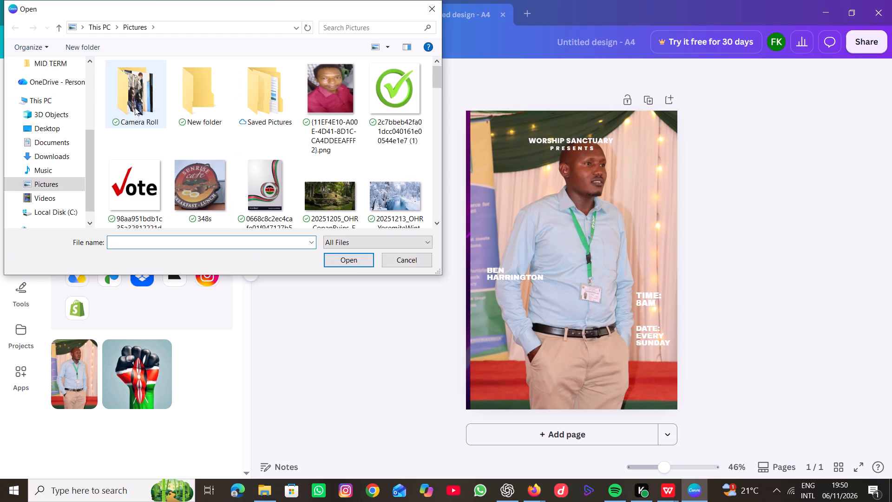
pyautogui.tripleClick(439, 225)
pyautogui.doubleClick(439, 225)
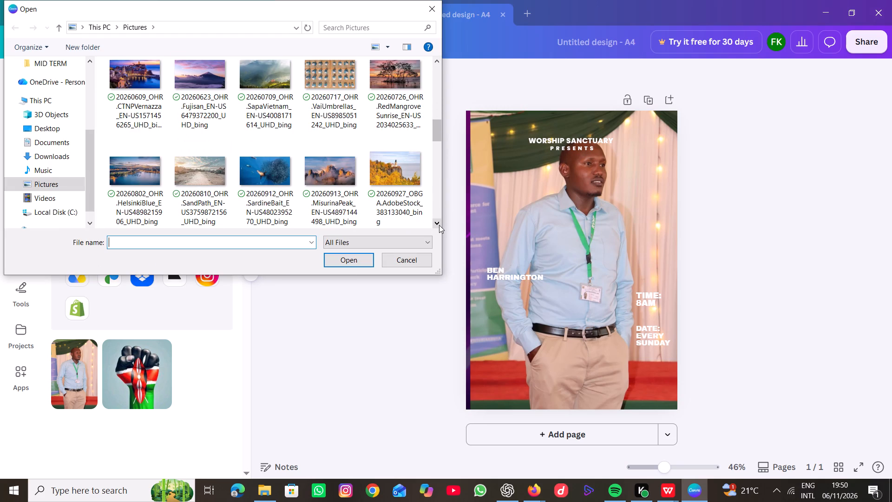
pyautogui.tripleClick(439, 225)
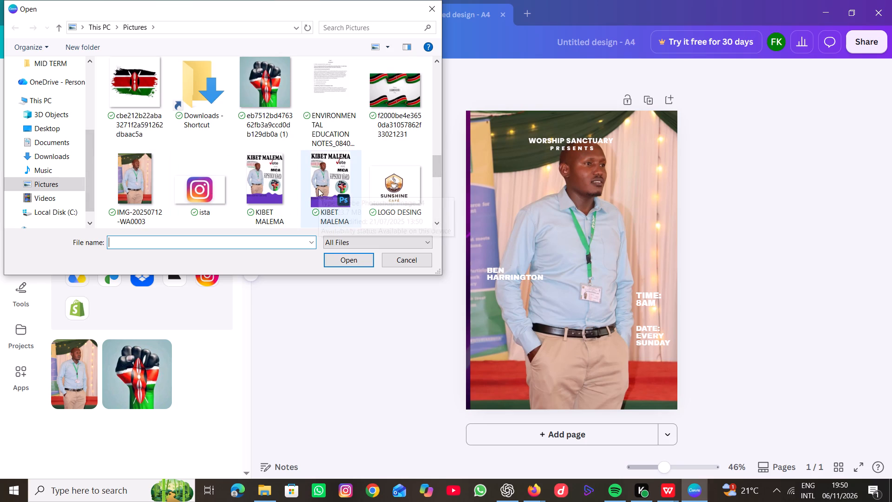
pyautogui.click(270, 190)
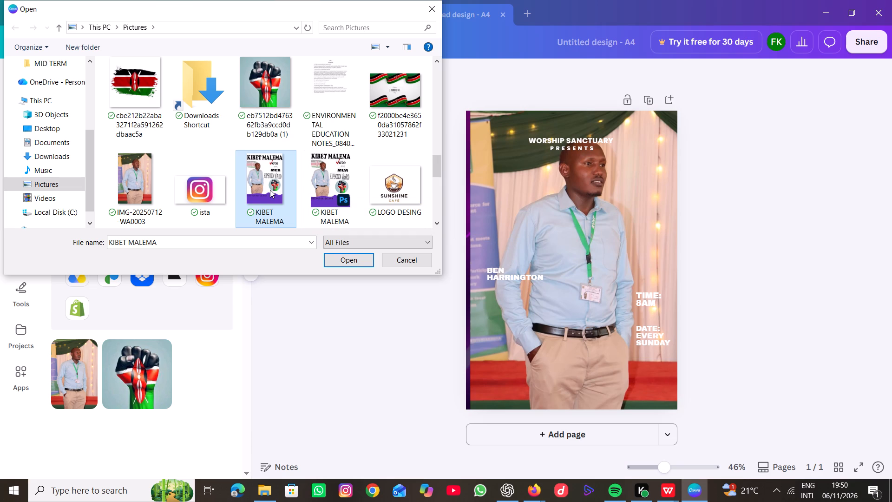
pyautogui.click(270, 190)
pyautogui.click(335, 259)
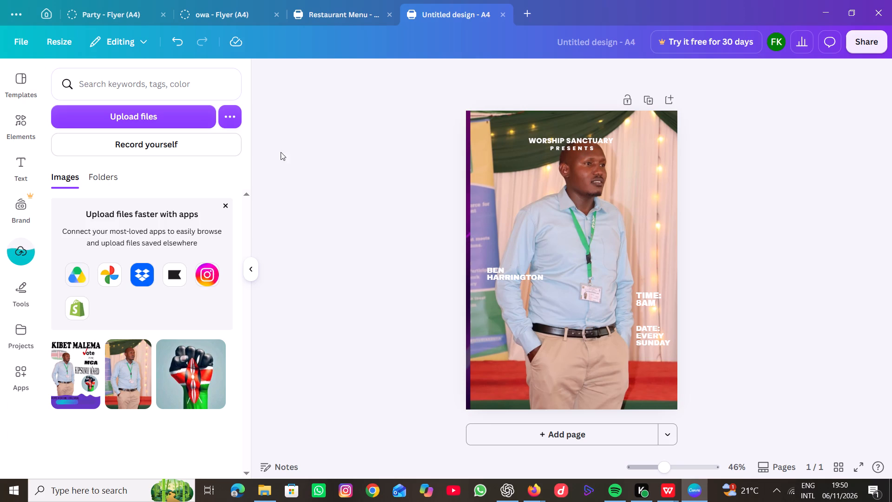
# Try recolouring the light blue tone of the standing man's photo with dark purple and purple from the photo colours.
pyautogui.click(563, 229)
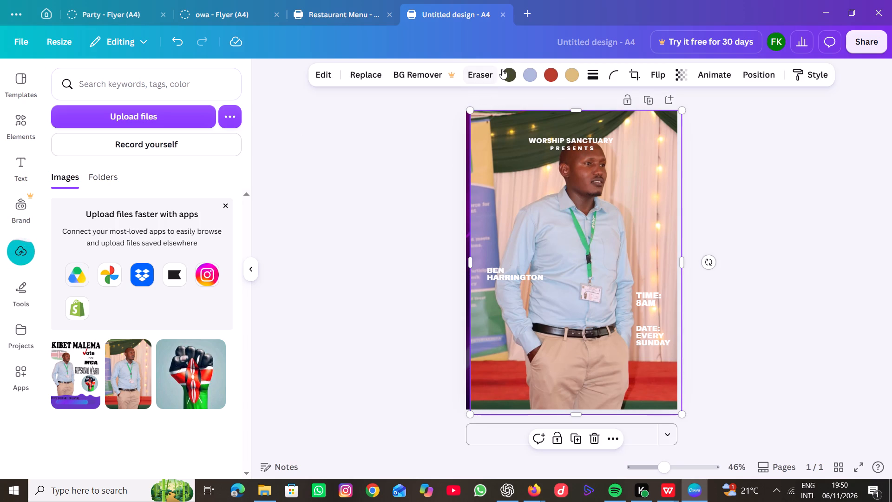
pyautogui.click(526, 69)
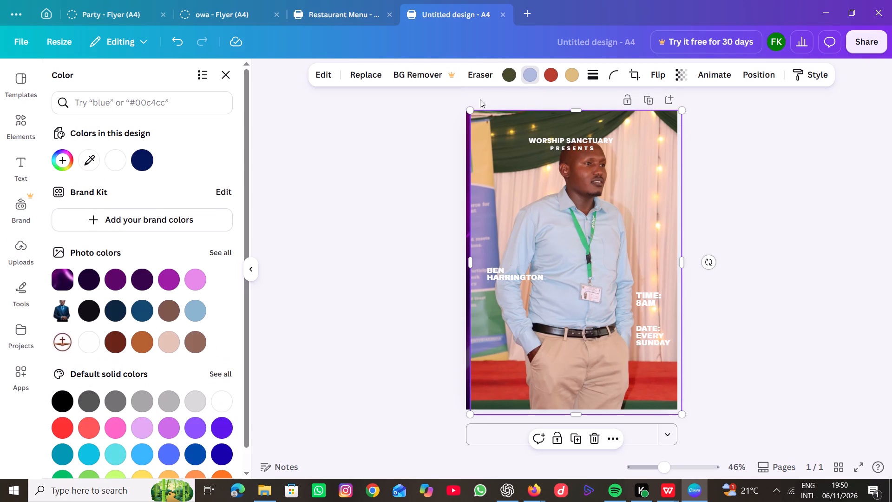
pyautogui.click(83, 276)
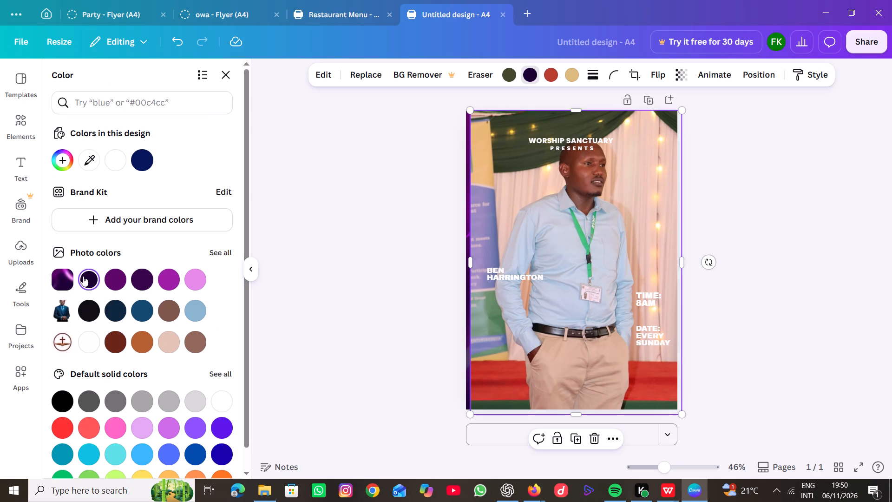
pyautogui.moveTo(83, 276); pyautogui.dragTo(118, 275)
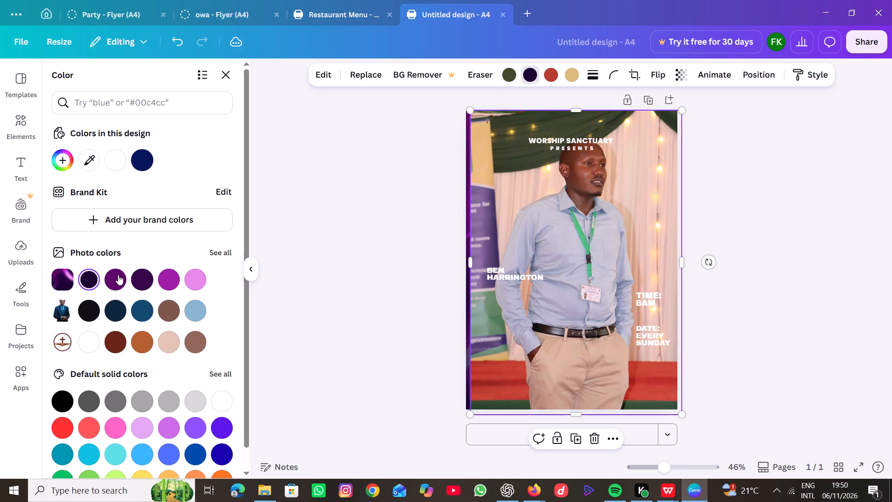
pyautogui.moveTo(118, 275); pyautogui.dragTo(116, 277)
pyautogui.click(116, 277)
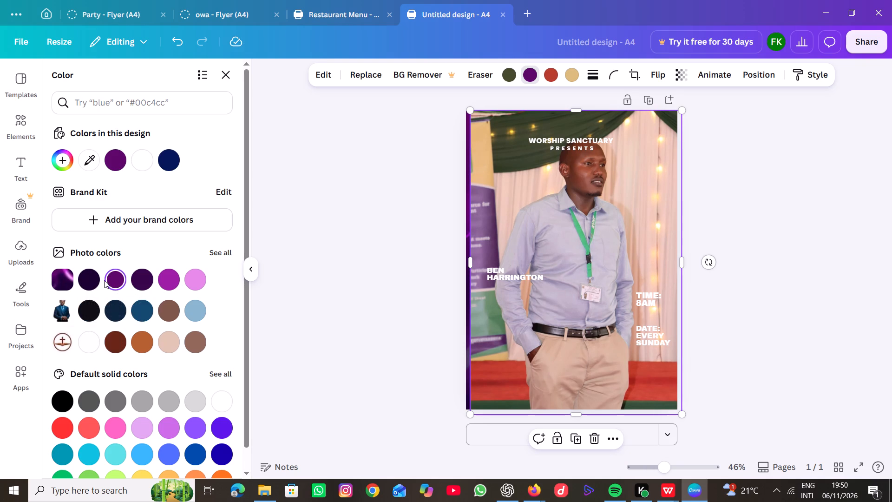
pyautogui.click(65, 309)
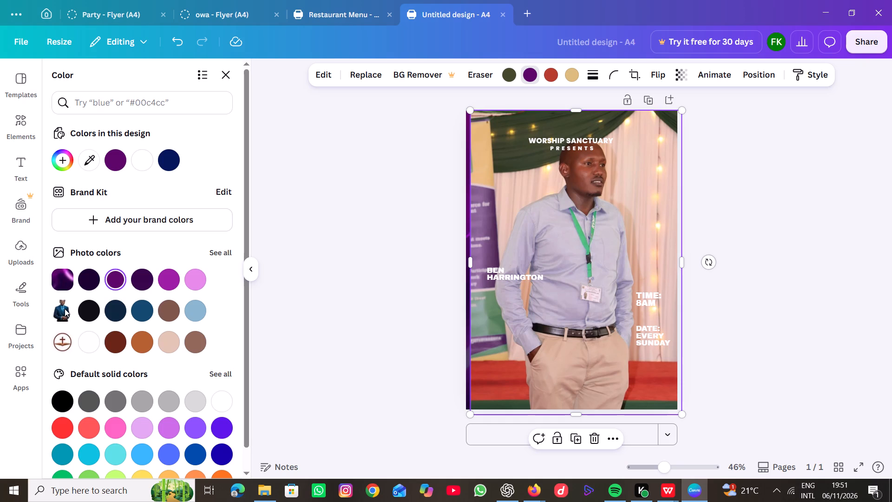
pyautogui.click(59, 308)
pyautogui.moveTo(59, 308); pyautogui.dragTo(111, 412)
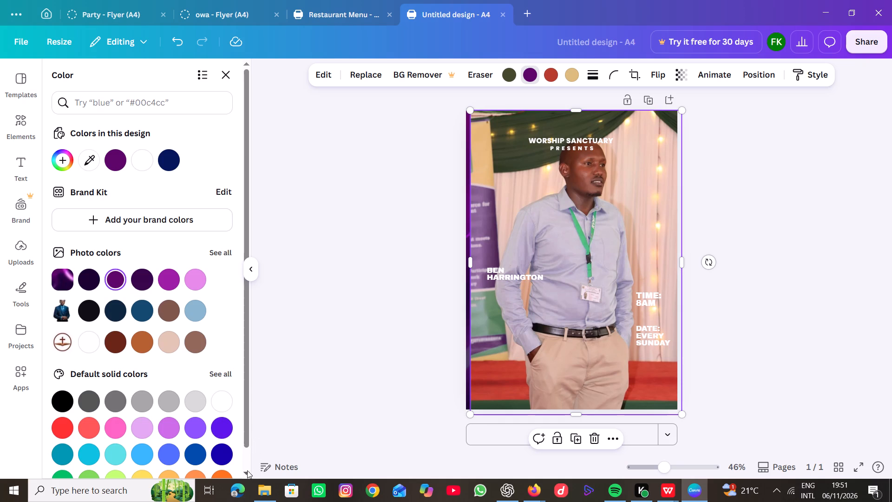
# Recolour that photo tone with the medium blue from the default solid colours.
pyautogui.tripleClick(247, 470)
pyautogui.tripleClick(247, 470)
pyautogui.tripleClick(247, 470)
pyautogui.doubleClick(247, 470)
pyautogui.moveTo(247, 470); pyautogui.dragTo(158, 427)
pyautogui.click(158, 427)
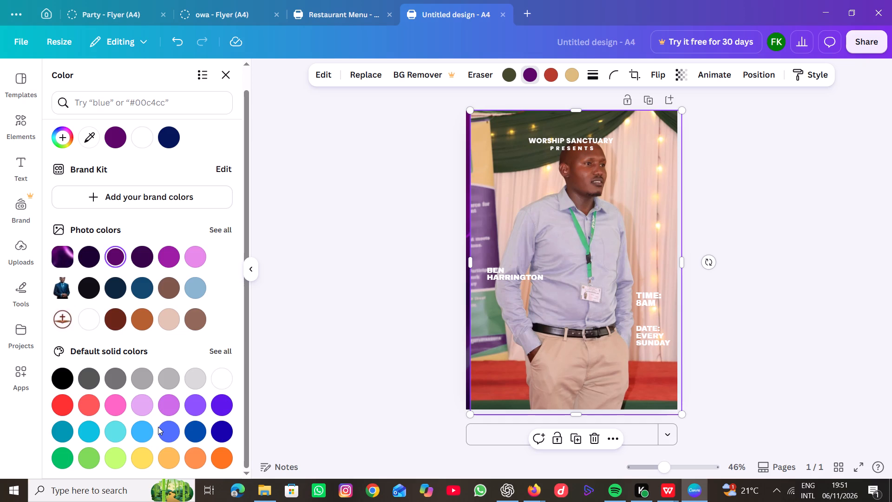
pyautogui.click(158, 427)
pyautogui.click(178, 427)
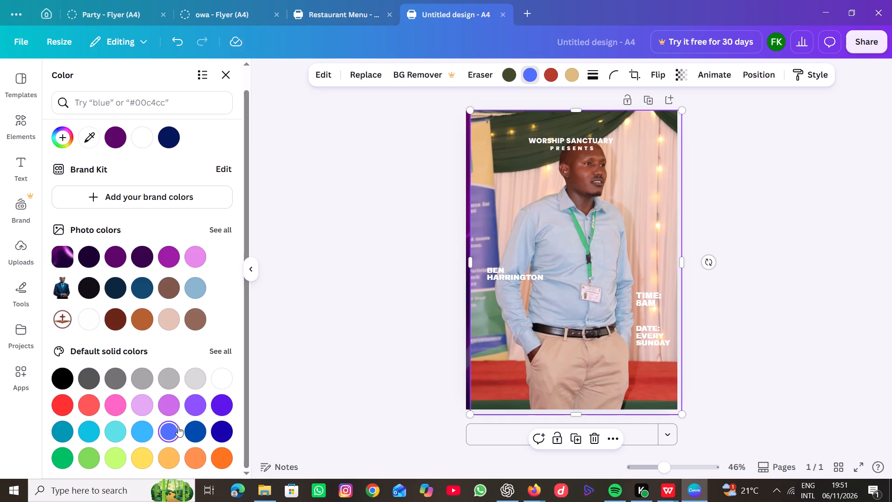
pyautogui.click(535, 348)
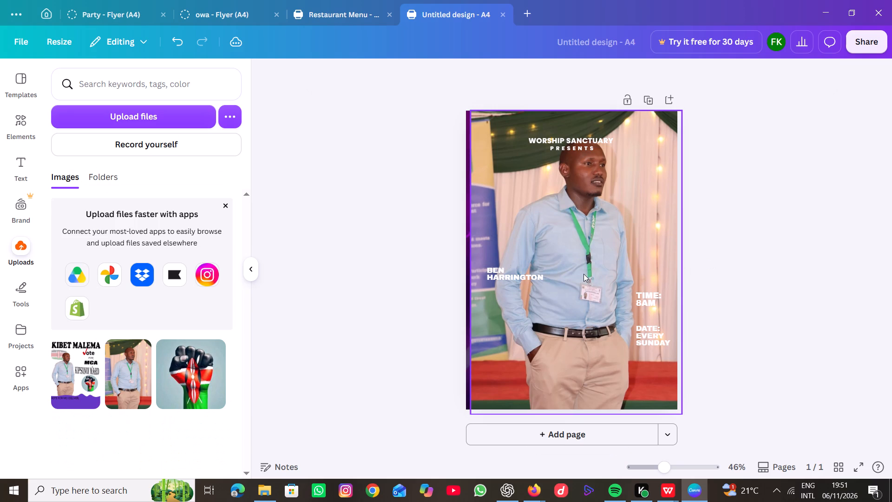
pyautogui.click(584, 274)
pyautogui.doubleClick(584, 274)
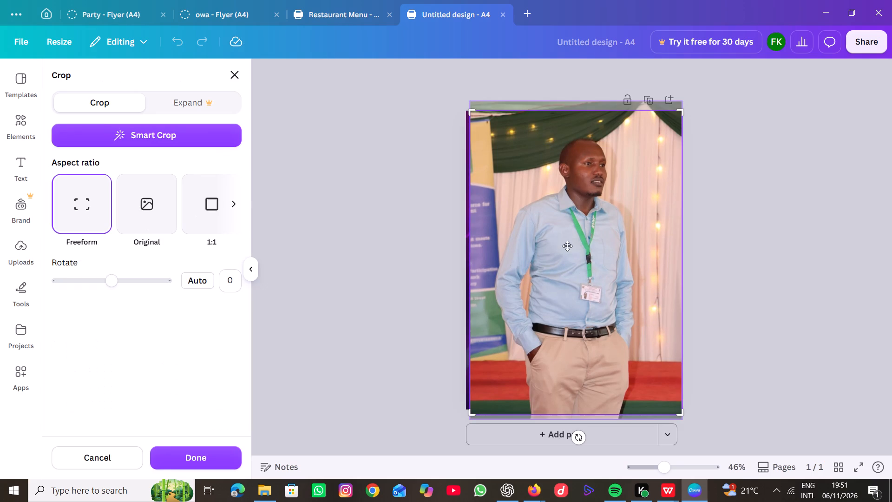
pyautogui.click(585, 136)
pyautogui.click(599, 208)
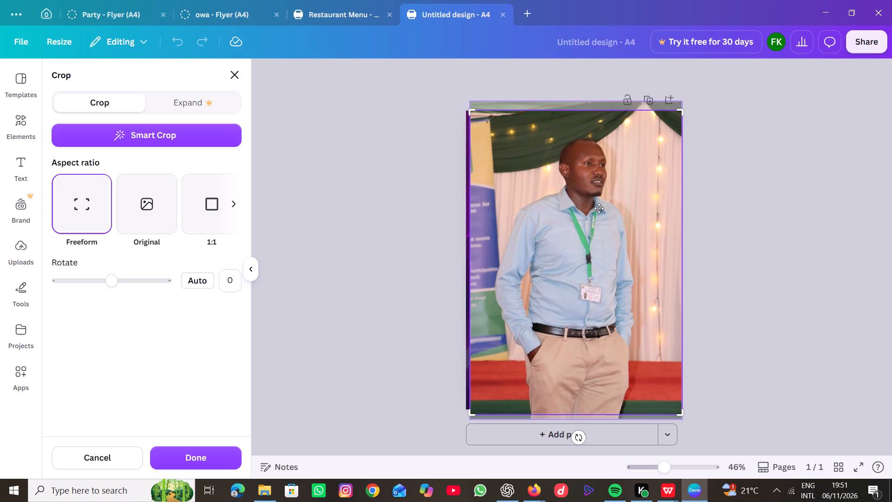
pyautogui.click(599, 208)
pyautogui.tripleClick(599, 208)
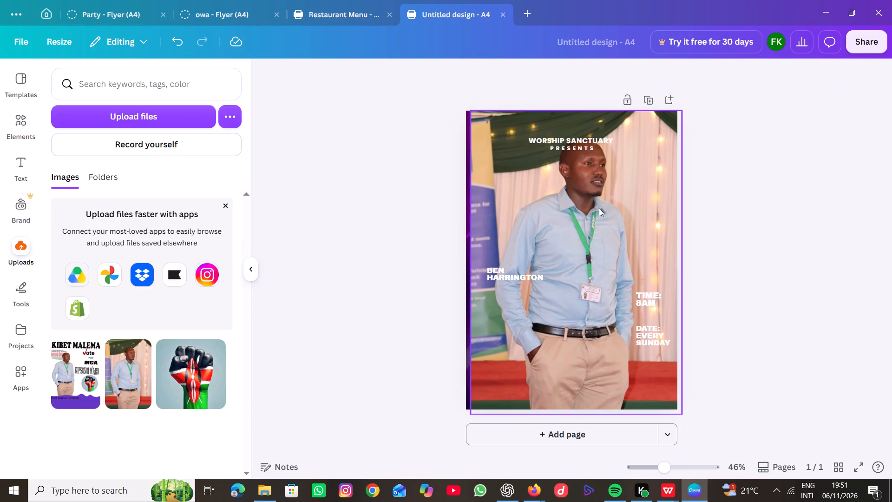
# Apply the Glow shadow effect to the full-page photo of the standing man.
pyautogui.click(546, 164)
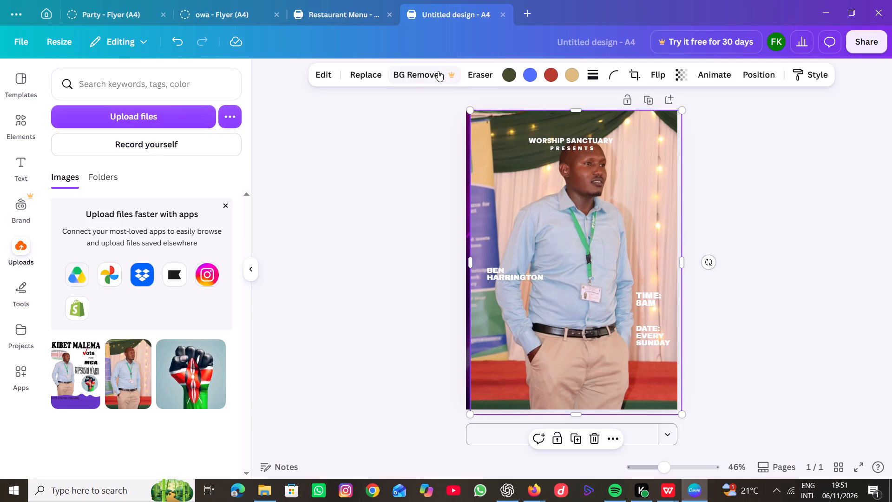
pyautogui.click(328, 78)
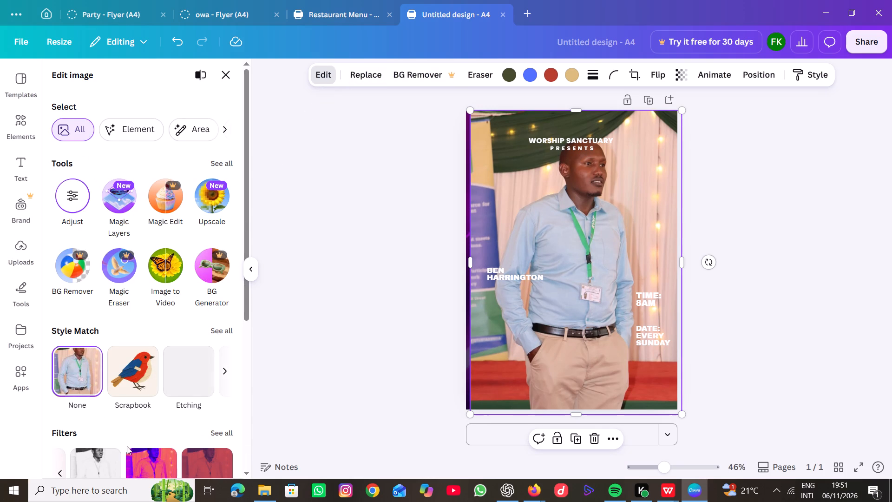
pyautogui.tripleClick(243, 471)
pyautogui.tripleClick(243, 471)
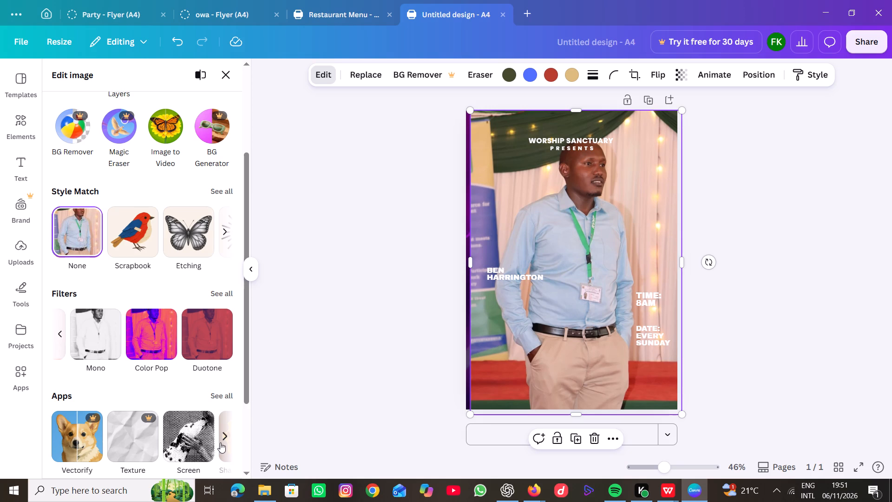
pyautogui.tripleClick(246, 473)
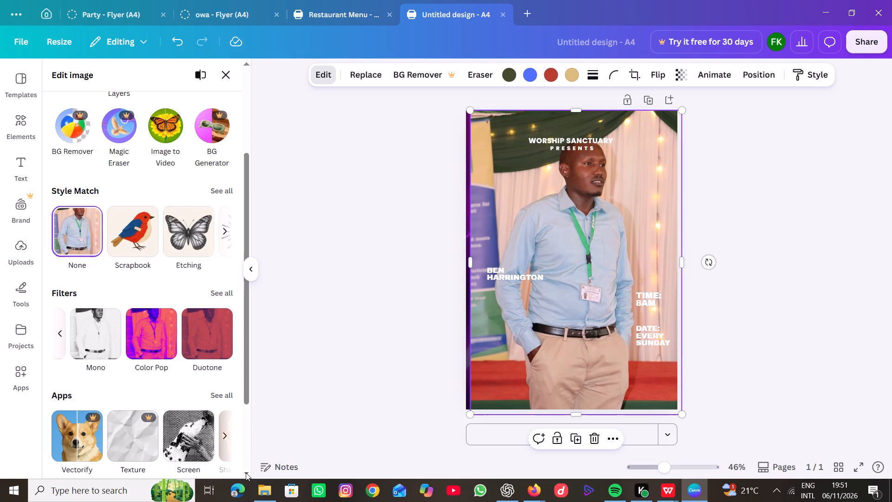
pyautogui.tripleClick(246, 473)
pyautogui.tripleClick(246, 473)
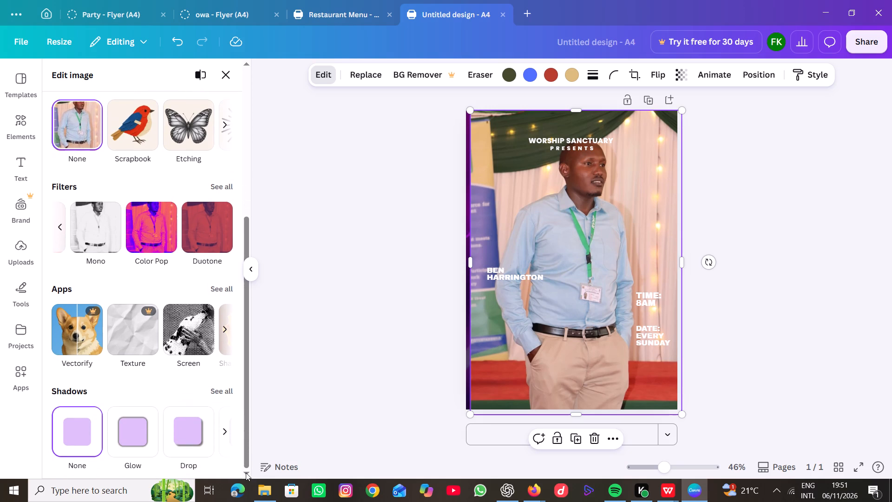
pyautogui.tripleClick(246, 473)
pyautogui.tripleClick(246, 473)
pyautogui.click(147, 429)
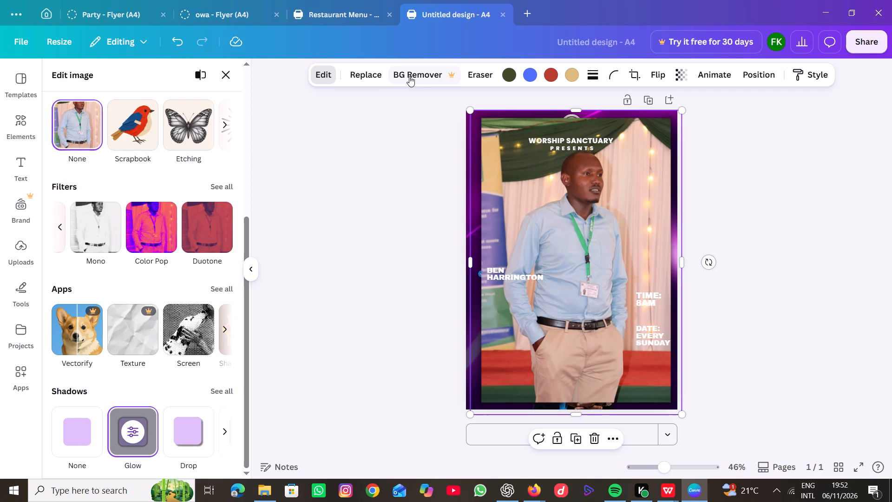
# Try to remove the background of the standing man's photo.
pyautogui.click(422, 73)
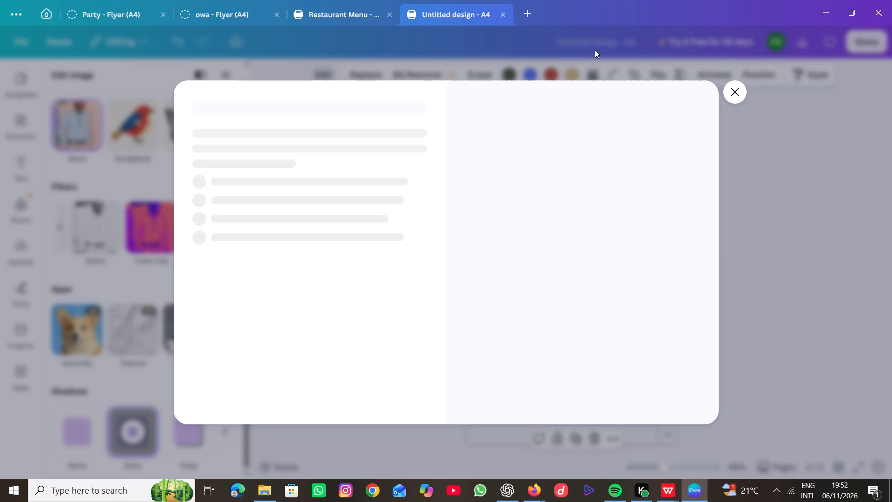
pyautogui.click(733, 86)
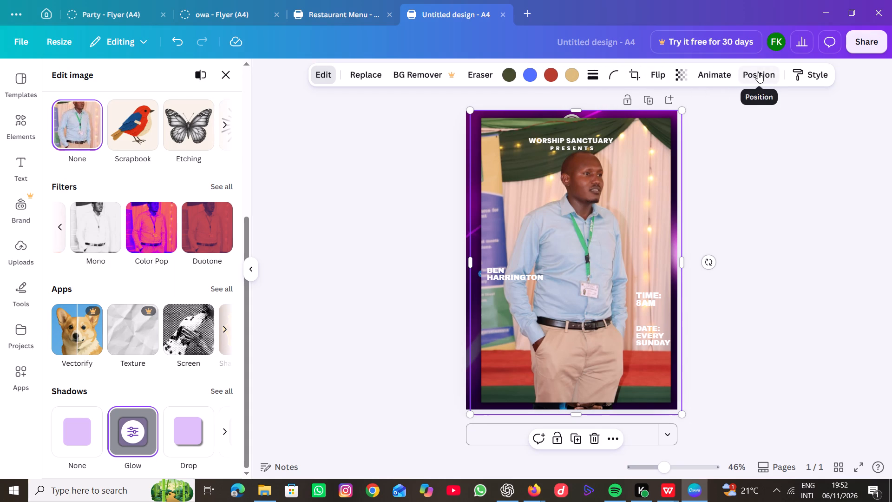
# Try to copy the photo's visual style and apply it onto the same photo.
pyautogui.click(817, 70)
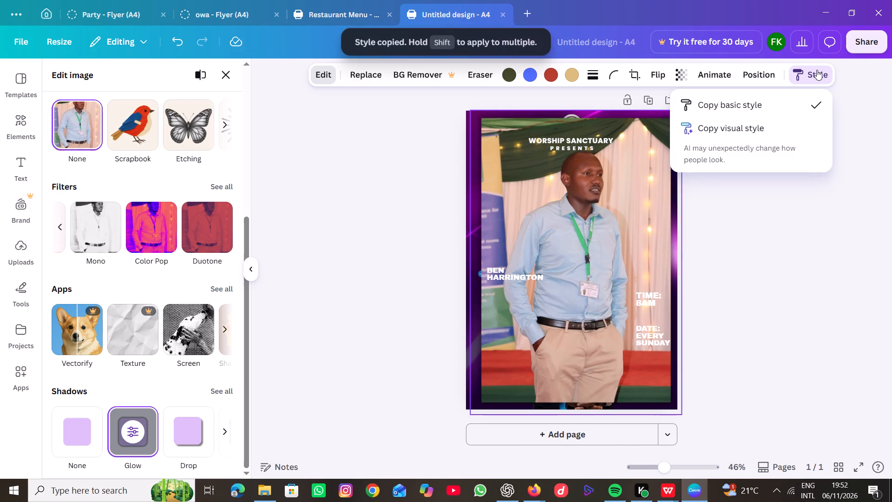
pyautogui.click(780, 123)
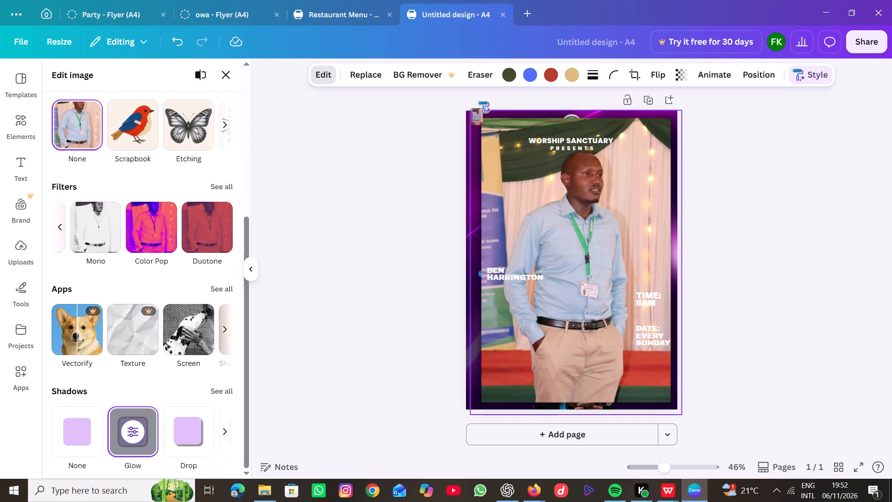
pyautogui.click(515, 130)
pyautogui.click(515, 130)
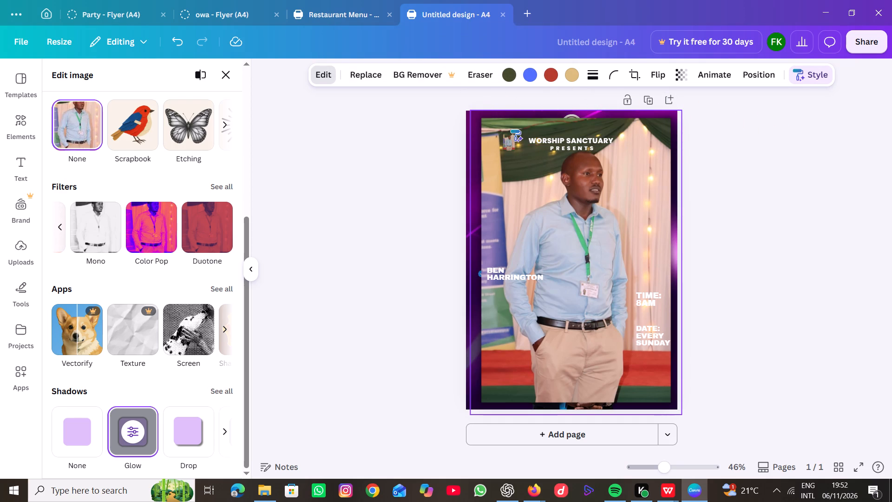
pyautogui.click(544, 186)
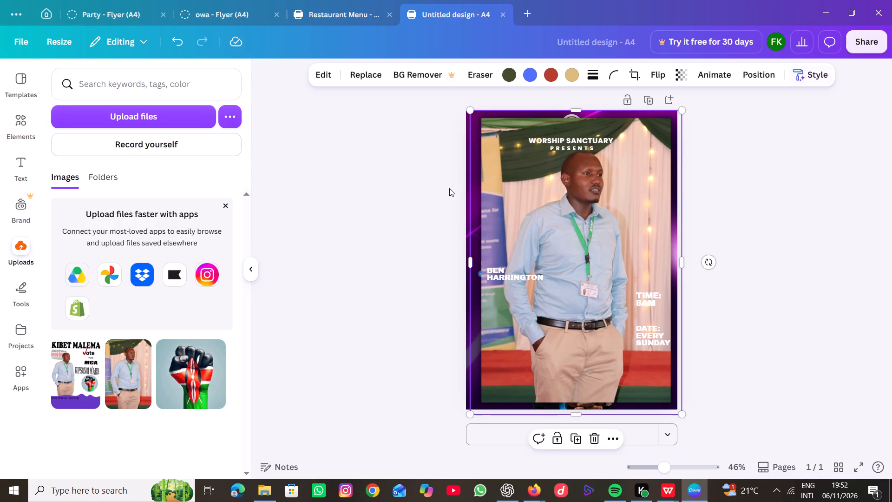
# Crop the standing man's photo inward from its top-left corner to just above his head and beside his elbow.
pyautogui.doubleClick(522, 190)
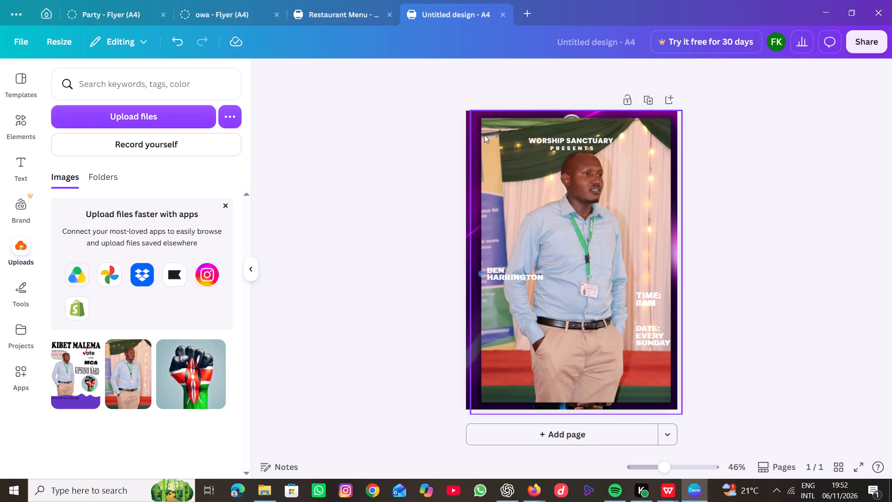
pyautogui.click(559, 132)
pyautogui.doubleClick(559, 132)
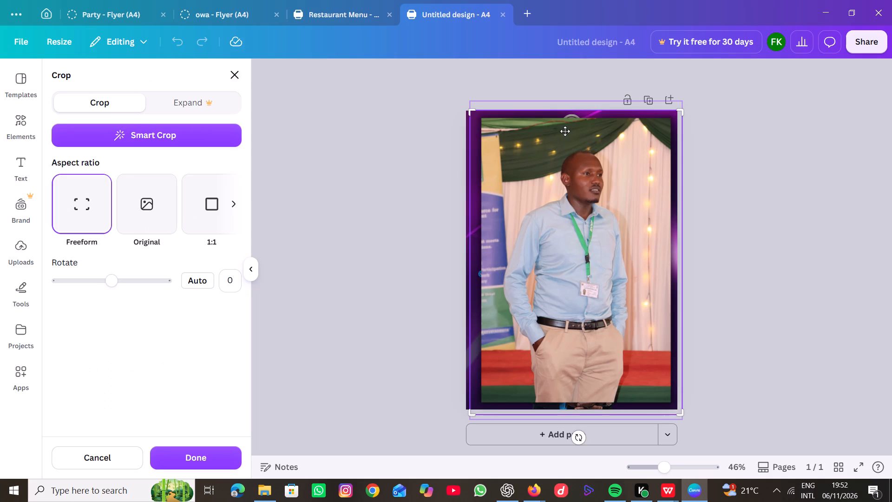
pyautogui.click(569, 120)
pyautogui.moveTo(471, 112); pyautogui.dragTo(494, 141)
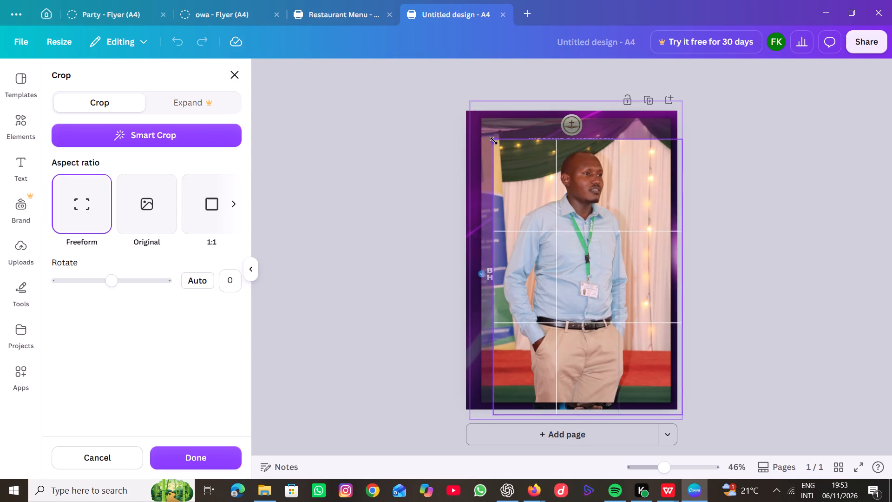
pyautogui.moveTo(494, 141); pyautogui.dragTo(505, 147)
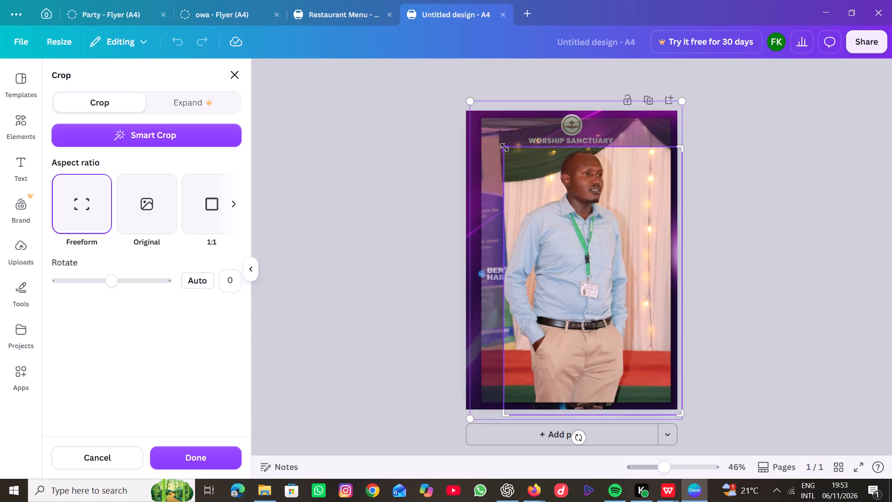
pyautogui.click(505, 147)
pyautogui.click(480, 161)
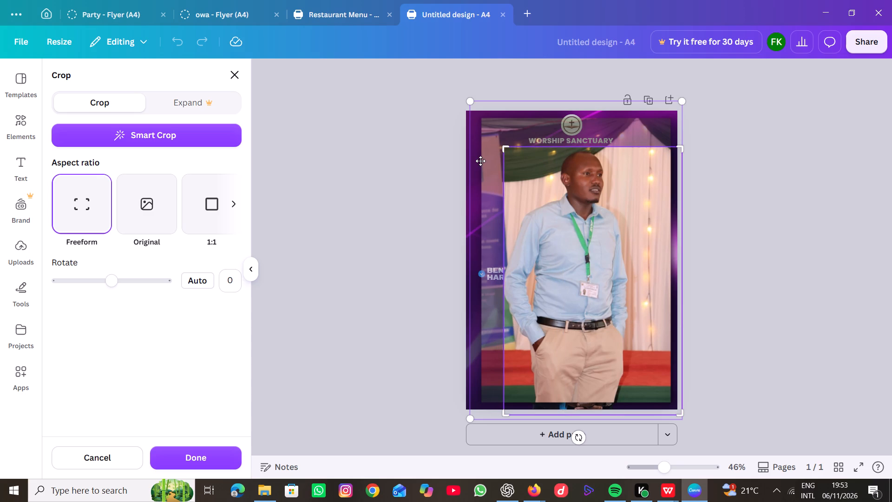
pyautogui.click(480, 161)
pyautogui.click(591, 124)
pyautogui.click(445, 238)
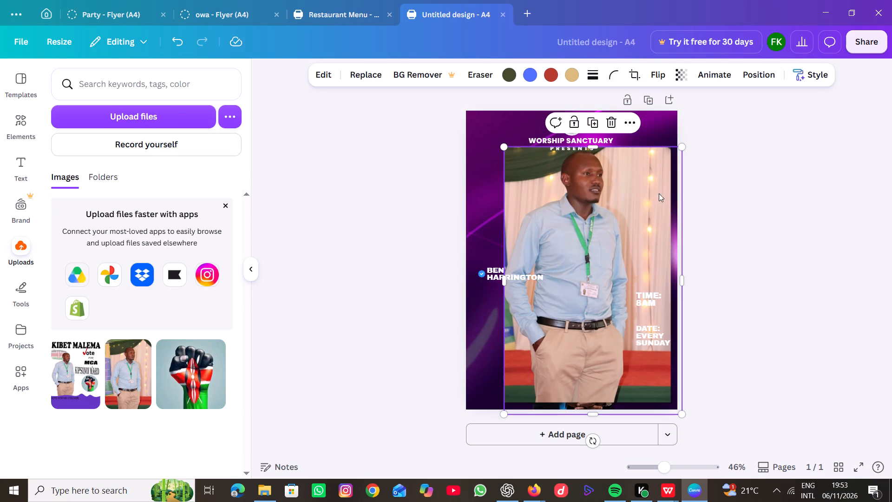
# Trim the photo's right edge to the page's right border, making the photo about 17.2 wide.
pyautogui.click(681, 281)
pyautogui.moveTo(681, 281); pyautogui.dragTo(672, 284)
pyautogui.moveTo(672, 284); pyautogui.dragTo(626, 289)
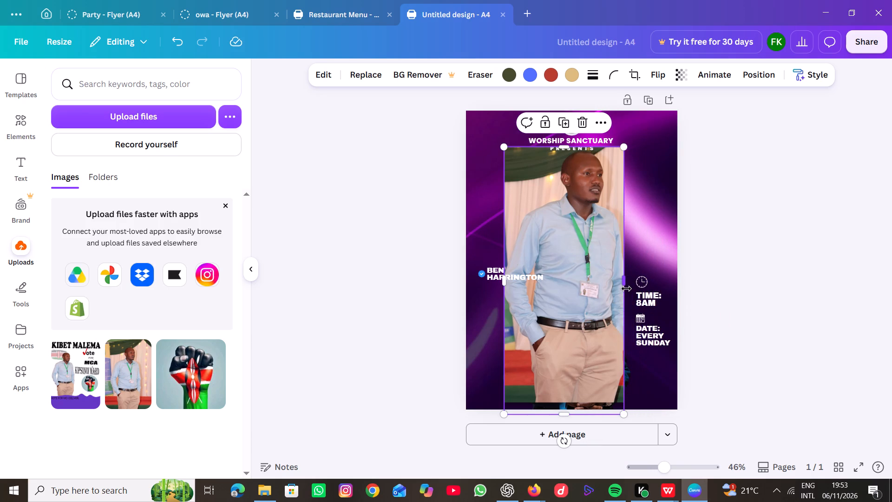
pyautogui.moveTo(626, 289); pyautogui.dragTo(574, 226)
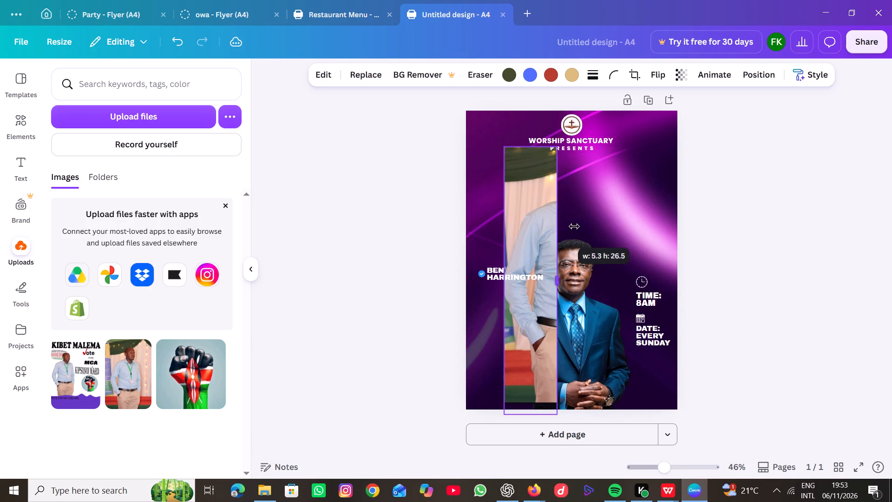
pyautogui.moveTo(574, 226); pyautogui.dragTo(672, 208)
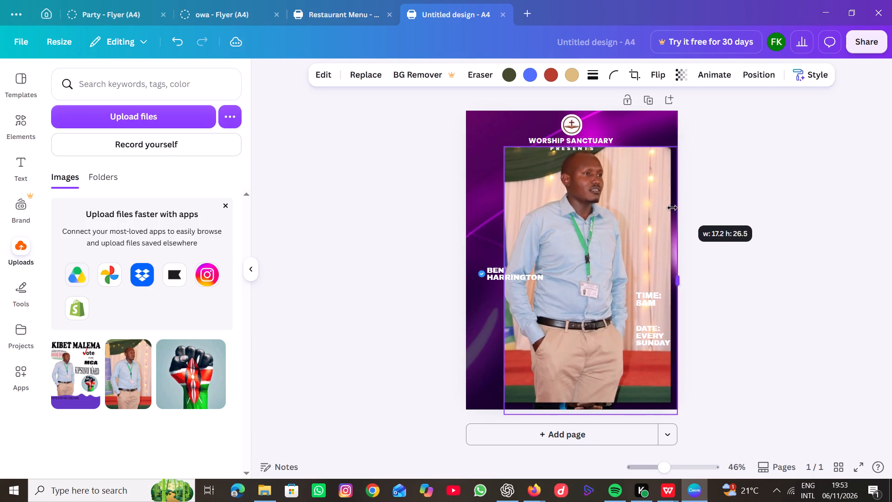
pyautogui.moveTo(672, 208); pyautogui.dragTo(679, 205)
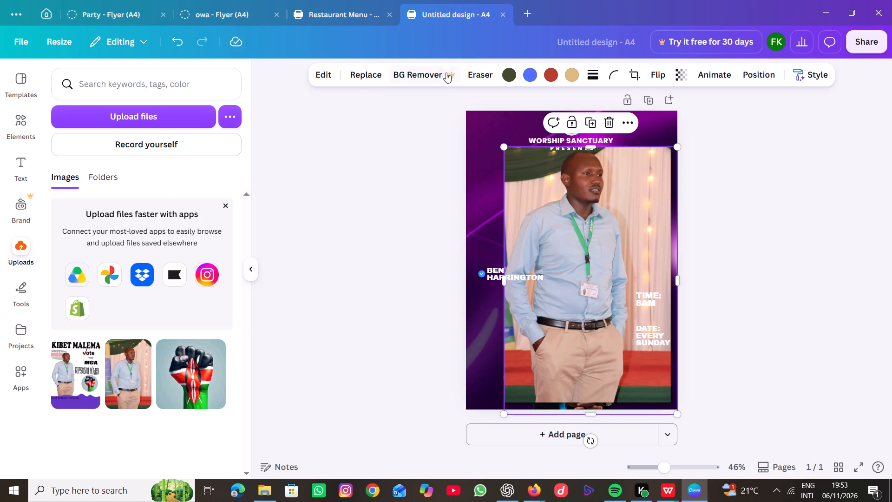
pyautogui.click(481, 64)
# Extend the photo upward past the page top, shift it slightly up and left, and widen it to the page's left border.
pyautogui.moveTo(595, 150); pyautogui.dragTo(594, 109)
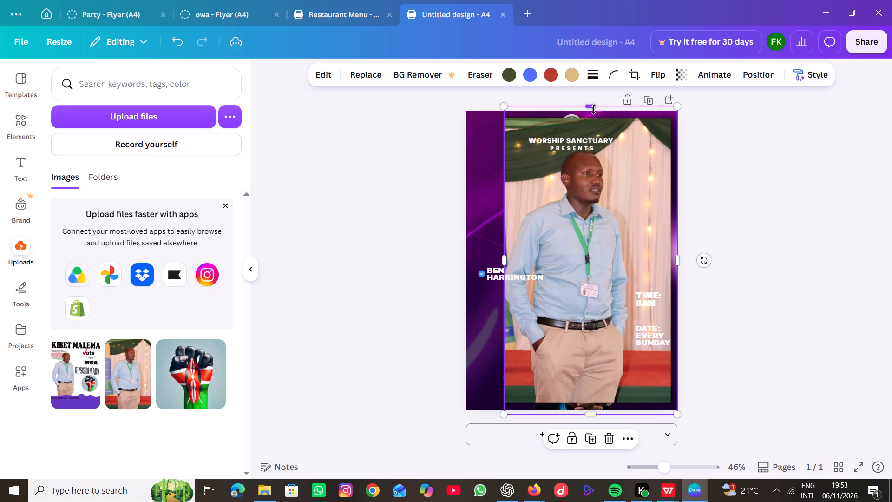
pyautogui.moveTo(594, 115); pyautogui.dragTo(590, 106)
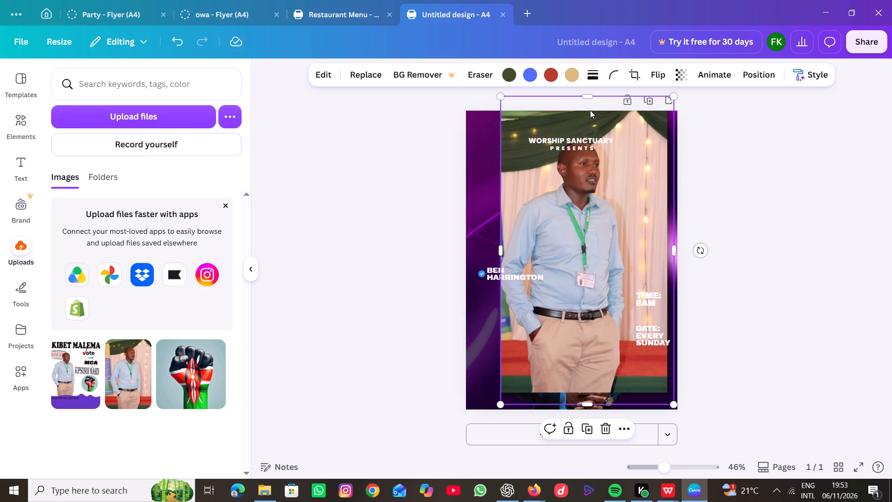
pyautogui.moveTo(497, 249); pyautogui.dragTo(472, 256)
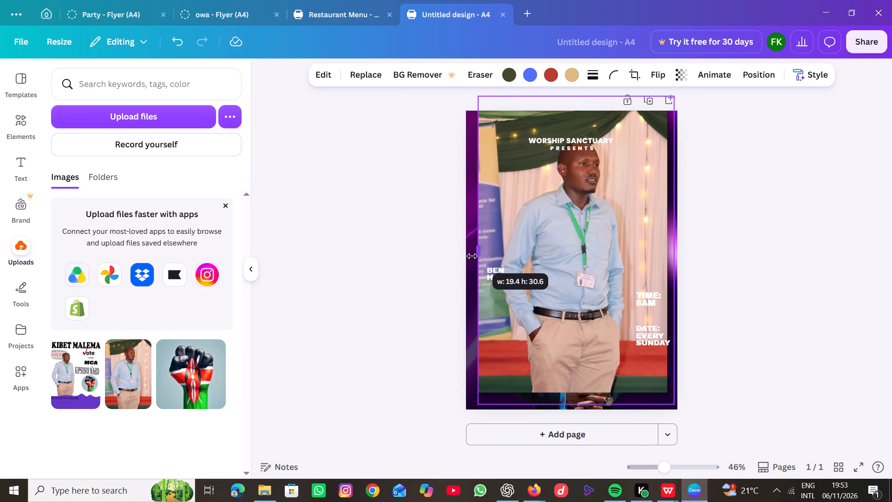
pyautogui.moveTo(472, 256); pyautogui.dragTo(465, 260)
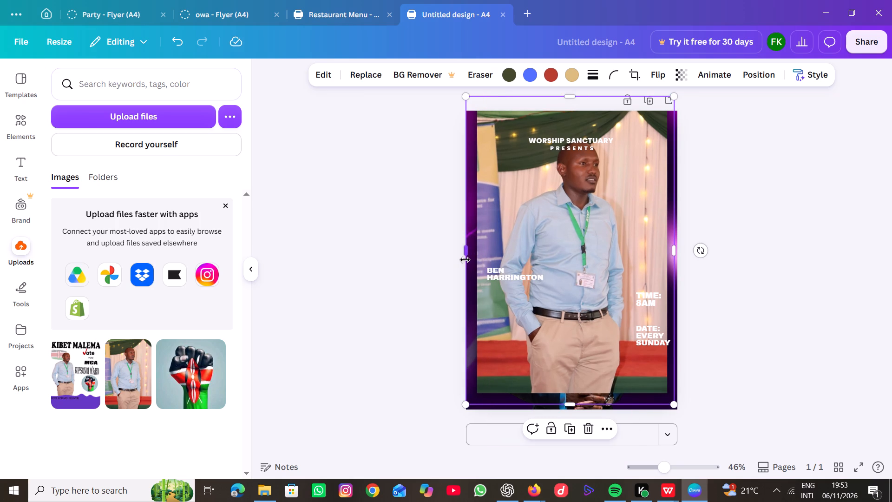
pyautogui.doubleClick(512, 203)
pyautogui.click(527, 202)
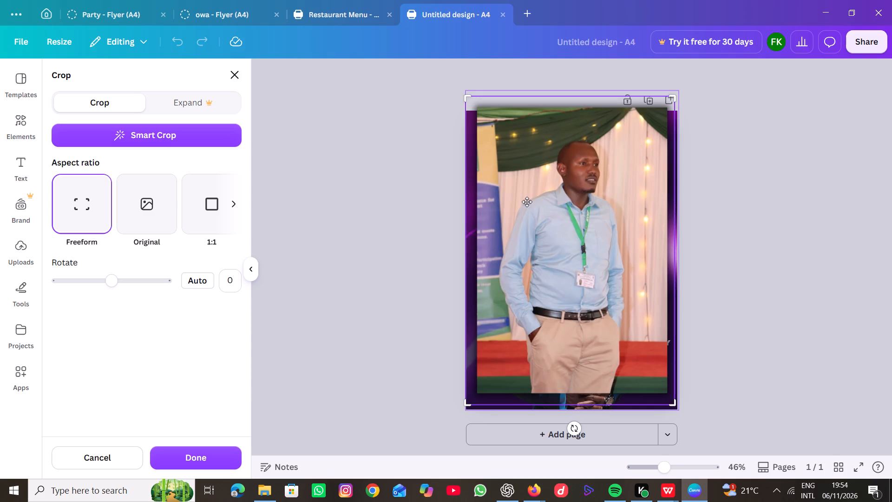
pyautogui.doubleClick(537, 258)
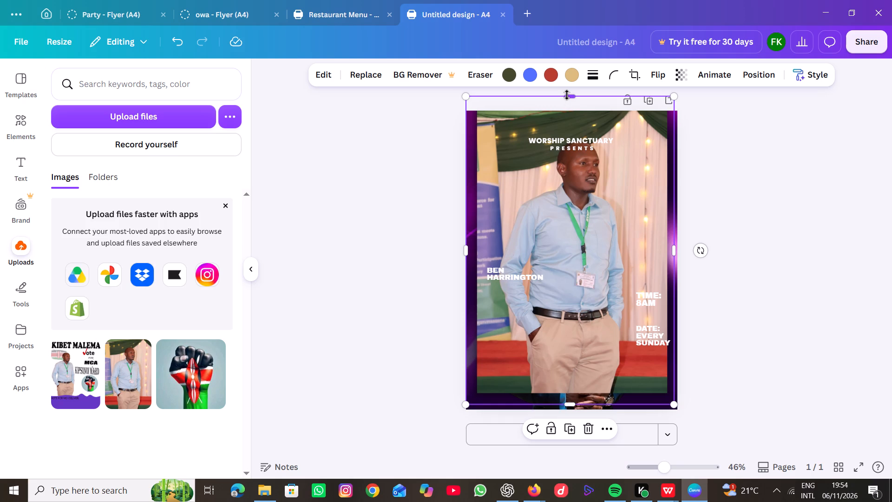
# Trim the photo's top edge down to line up with the top of the page.
pyautogui.moveTo(567, 95); pyautogui.dragTo(568, 108)
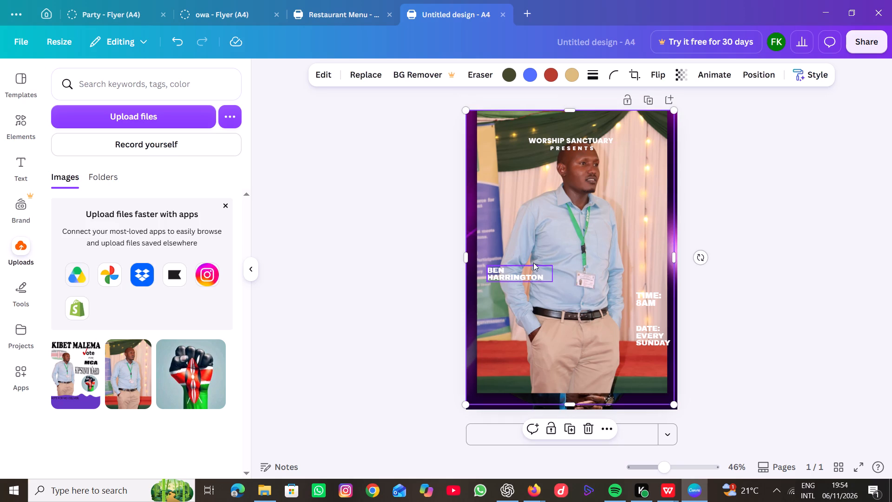
pyautogui.click(580, 334)
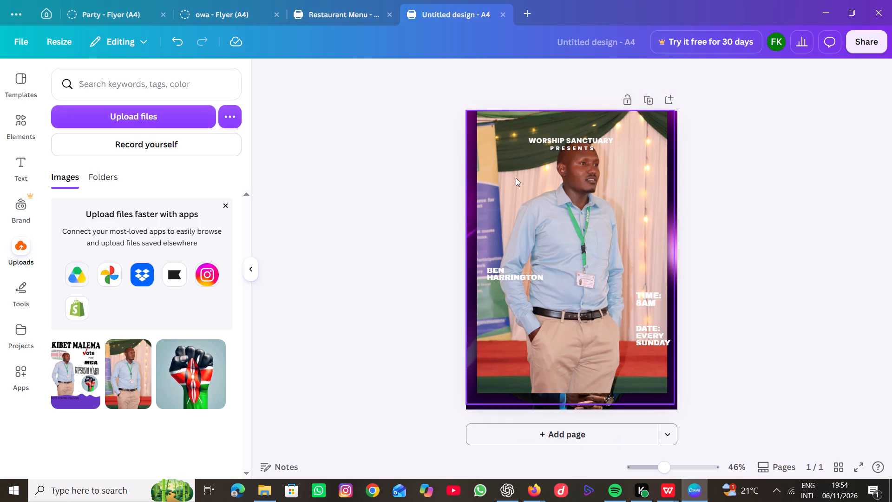
# Recolour the photo's blue tone with the pale pink from the church logo's photo colours.
pyautogui.click(542, 310)
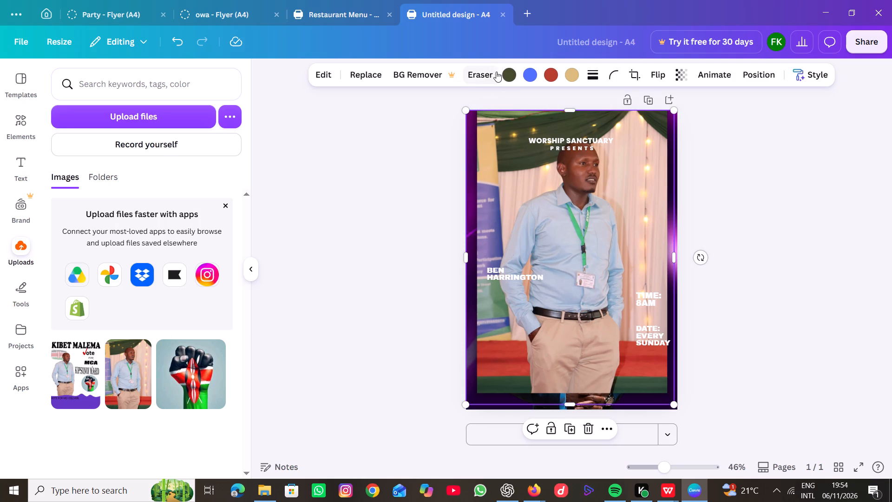
pyautogui.click(534, 72)
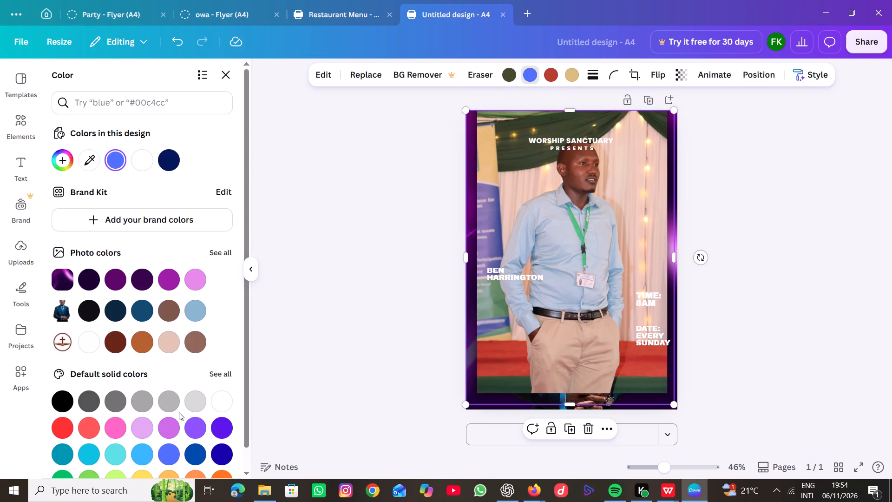
pyautogui.click(65, 343)
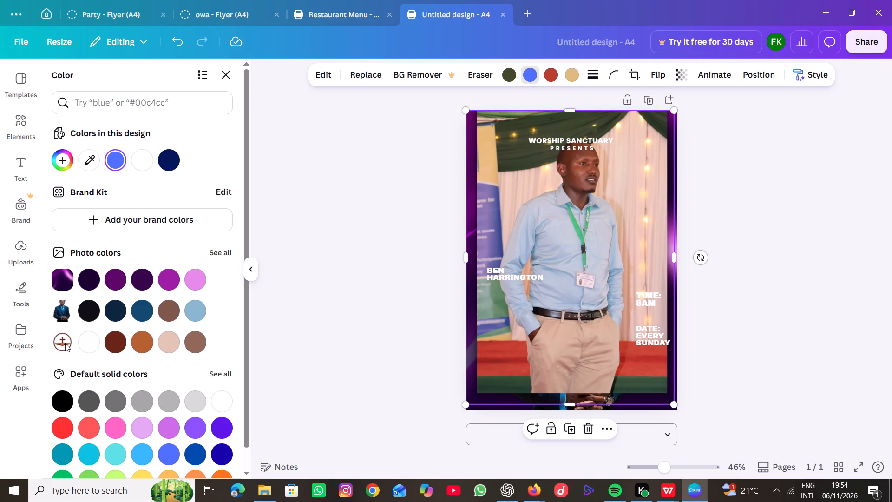
pyautogui.doubleClick(65, 343)
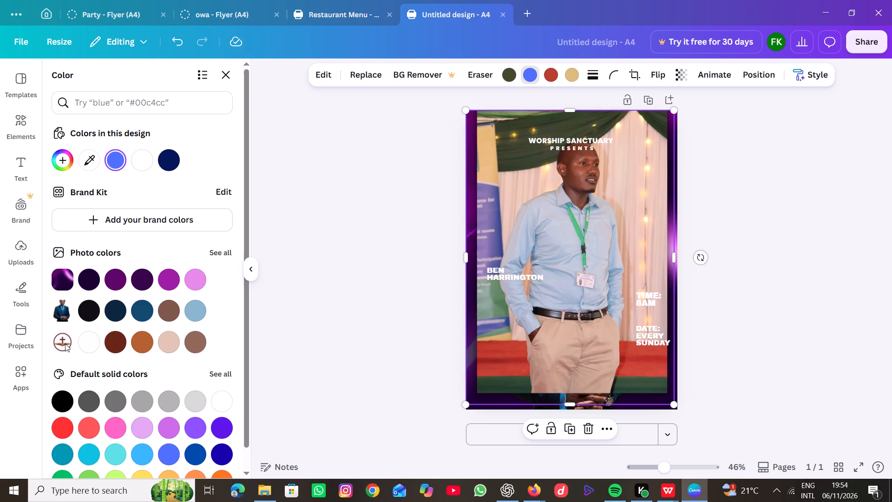
pyautogui.click(65, 343)
pyautogui.click(59, 342)
pyautogui.click(59, 342)
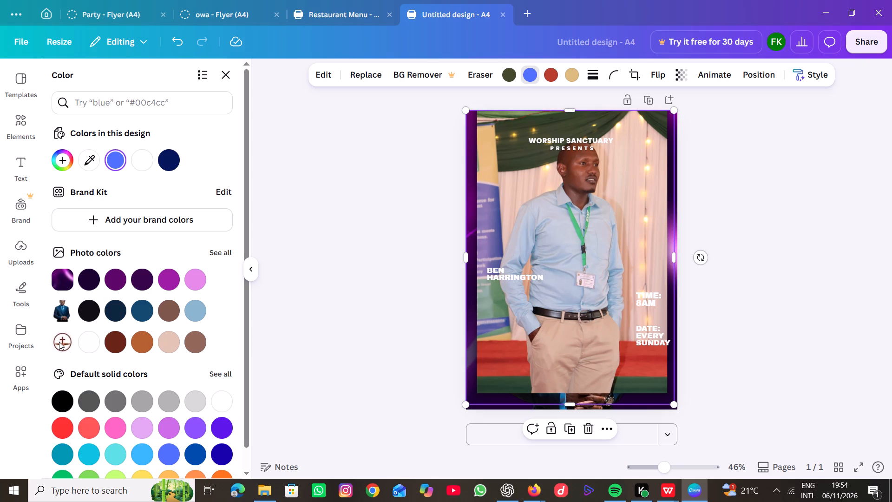
pyautogui.click(60, 341)
pyautogui.click(172, 342)
pyautogui.click(172, 342)
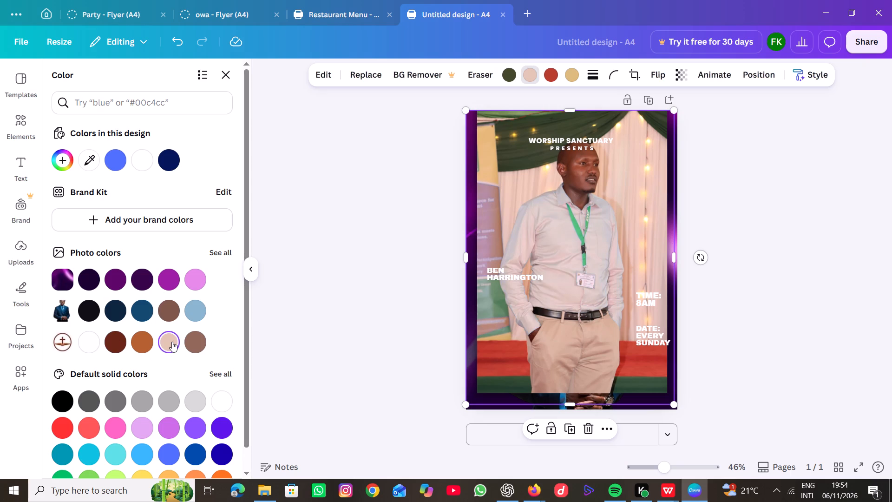
pyautogui.click(172, 342)
# Lock the standing man's photo.
pyautogui.click(602, 427)
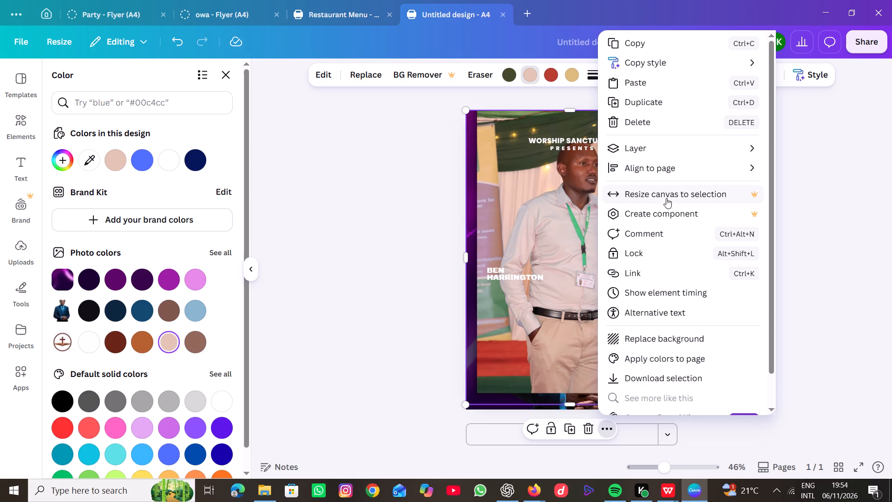
pyautogui.click(665, 245)
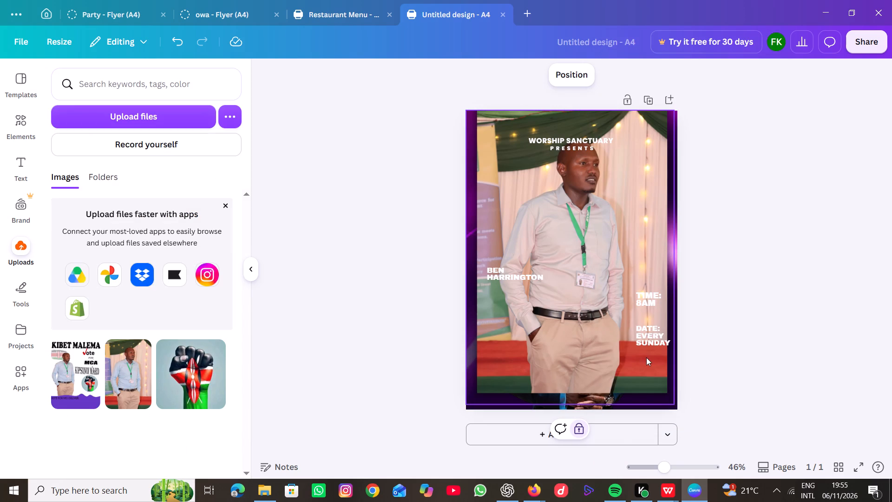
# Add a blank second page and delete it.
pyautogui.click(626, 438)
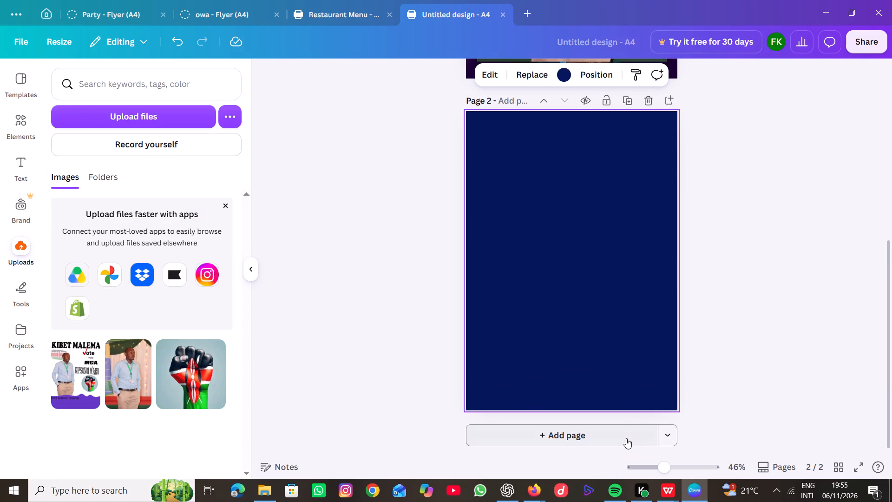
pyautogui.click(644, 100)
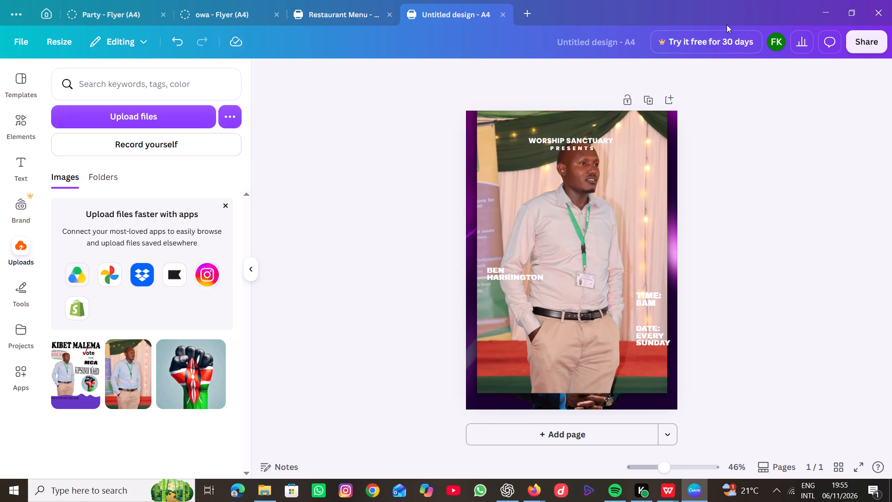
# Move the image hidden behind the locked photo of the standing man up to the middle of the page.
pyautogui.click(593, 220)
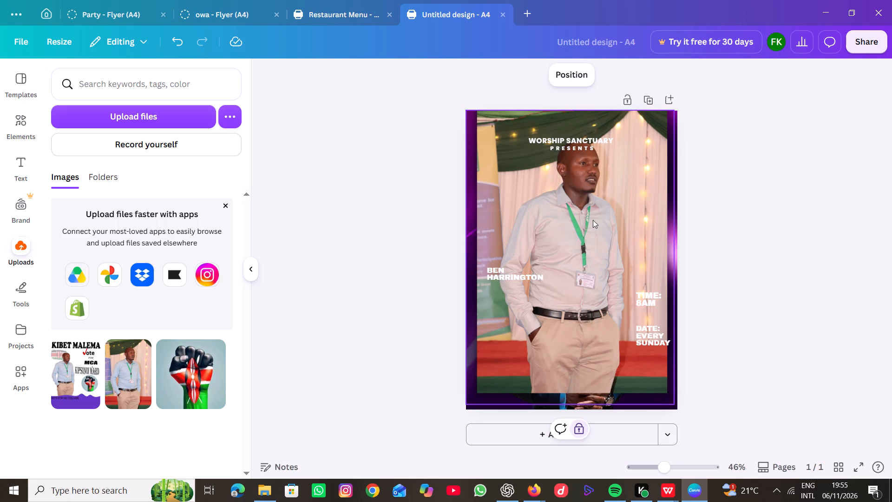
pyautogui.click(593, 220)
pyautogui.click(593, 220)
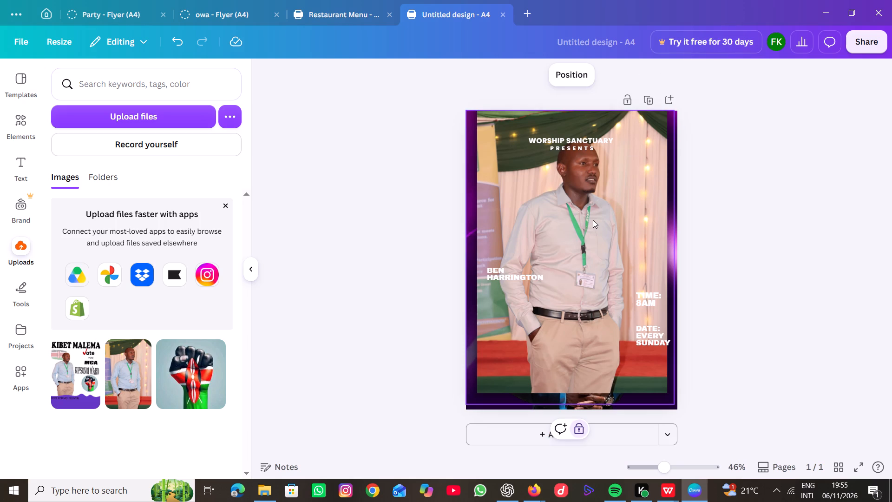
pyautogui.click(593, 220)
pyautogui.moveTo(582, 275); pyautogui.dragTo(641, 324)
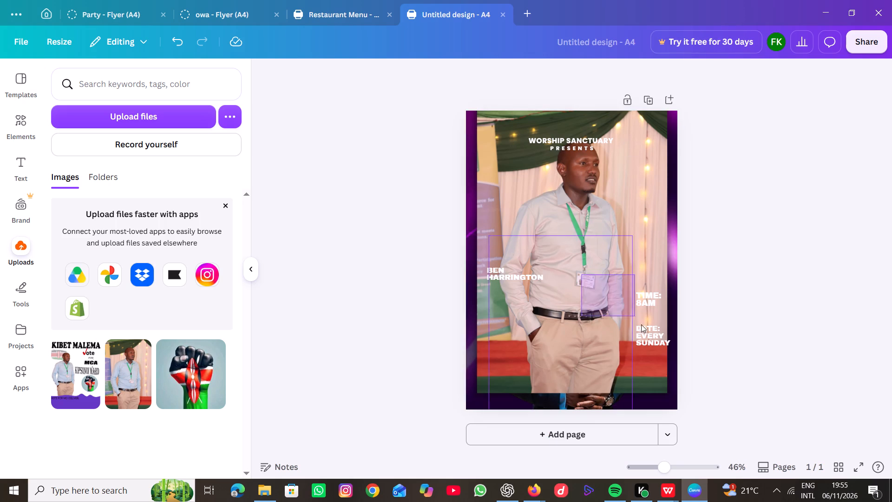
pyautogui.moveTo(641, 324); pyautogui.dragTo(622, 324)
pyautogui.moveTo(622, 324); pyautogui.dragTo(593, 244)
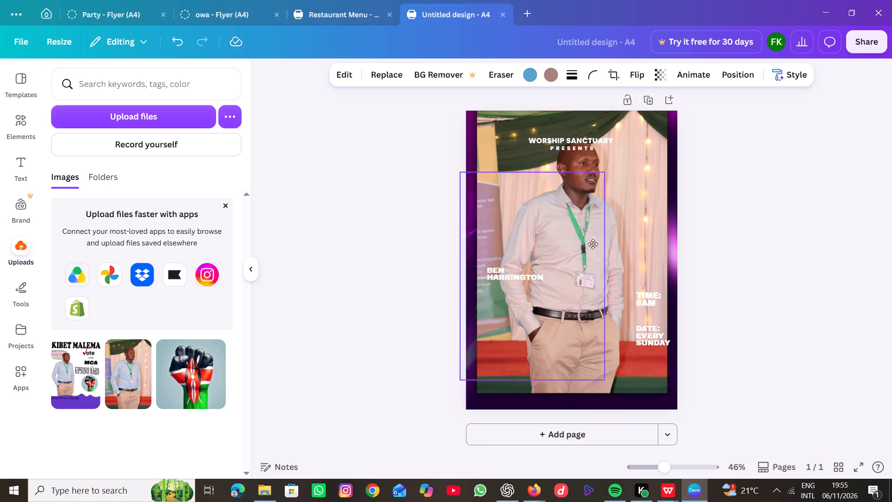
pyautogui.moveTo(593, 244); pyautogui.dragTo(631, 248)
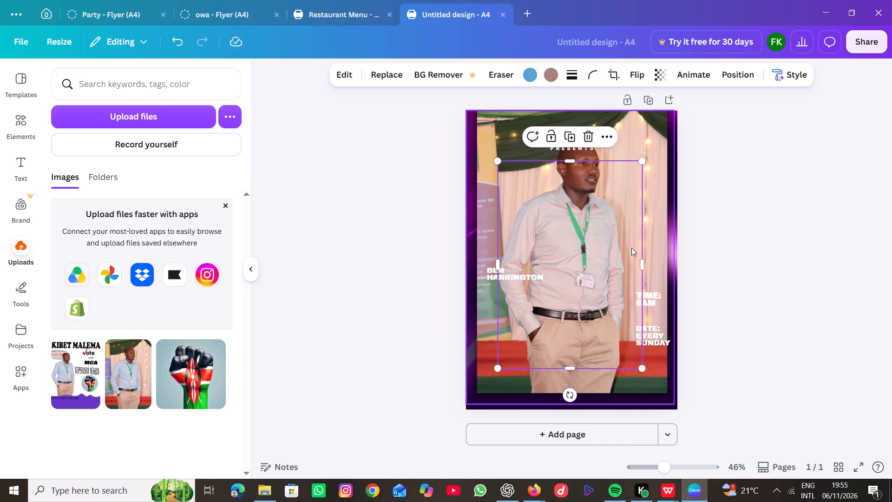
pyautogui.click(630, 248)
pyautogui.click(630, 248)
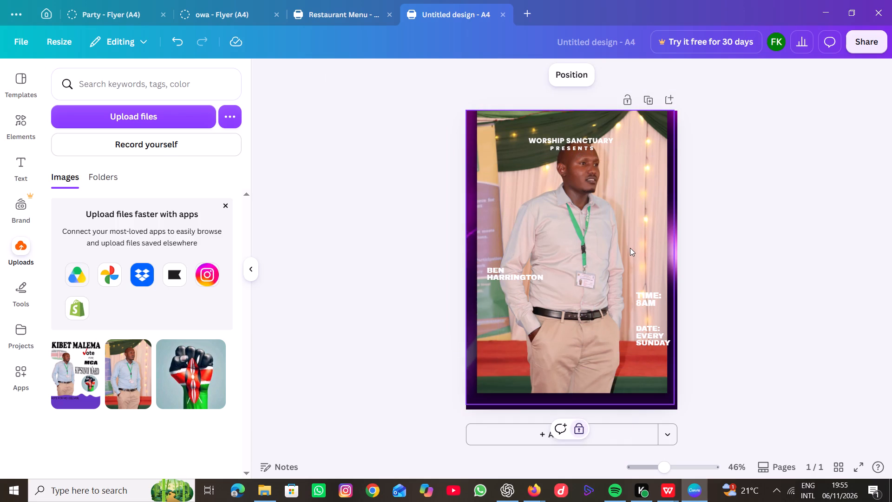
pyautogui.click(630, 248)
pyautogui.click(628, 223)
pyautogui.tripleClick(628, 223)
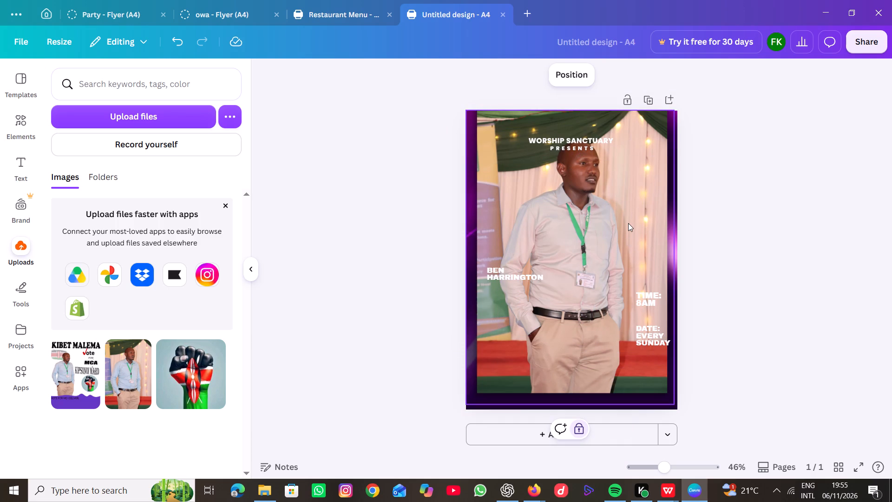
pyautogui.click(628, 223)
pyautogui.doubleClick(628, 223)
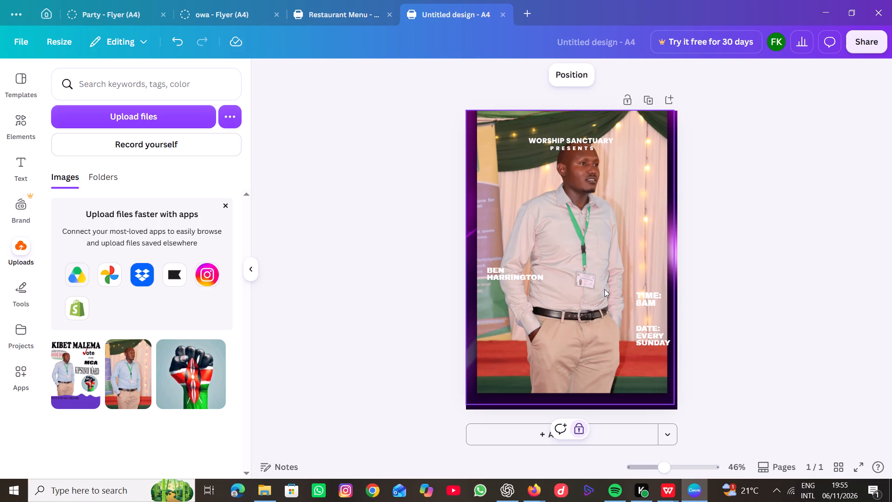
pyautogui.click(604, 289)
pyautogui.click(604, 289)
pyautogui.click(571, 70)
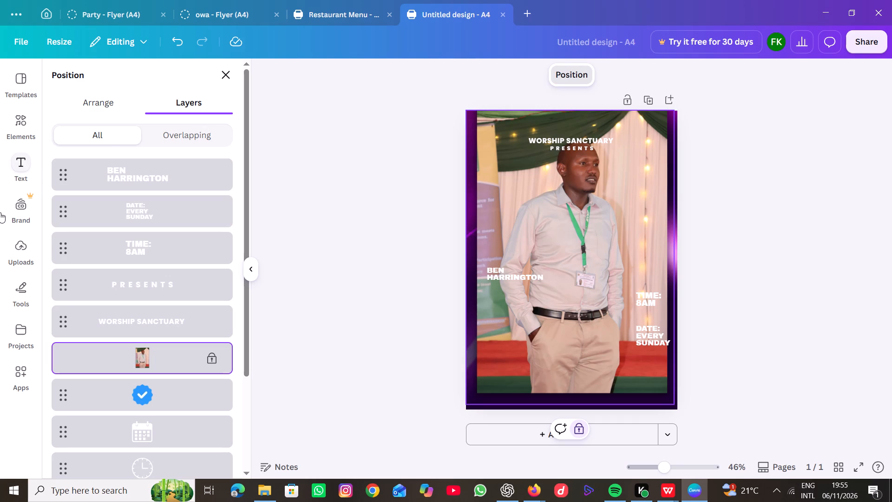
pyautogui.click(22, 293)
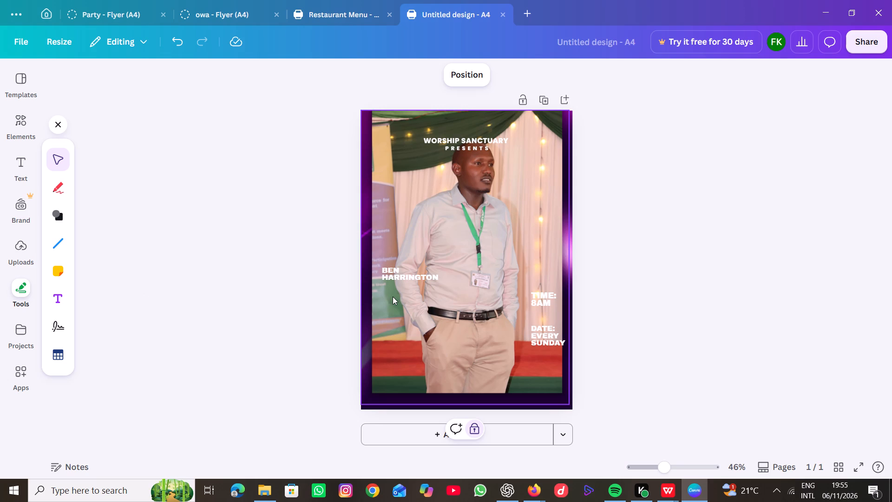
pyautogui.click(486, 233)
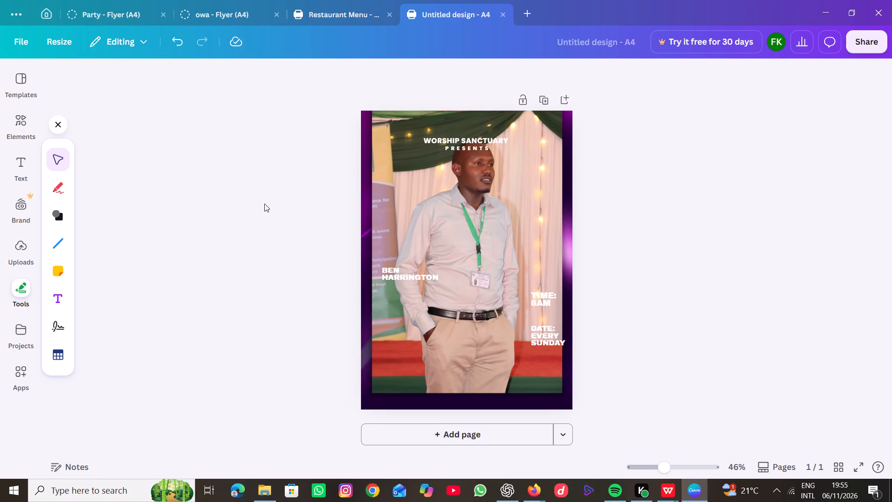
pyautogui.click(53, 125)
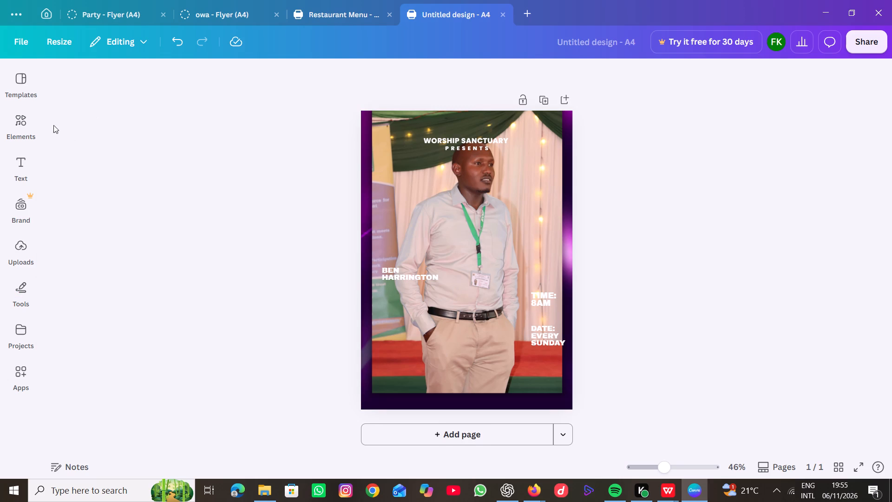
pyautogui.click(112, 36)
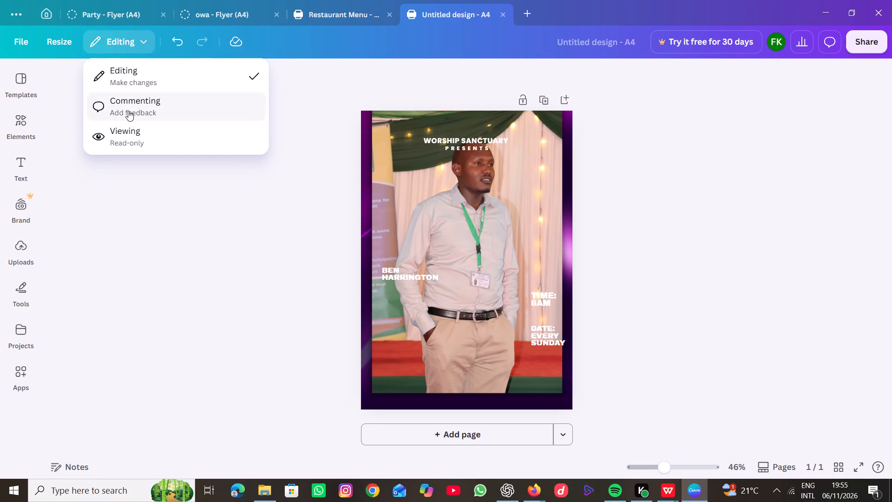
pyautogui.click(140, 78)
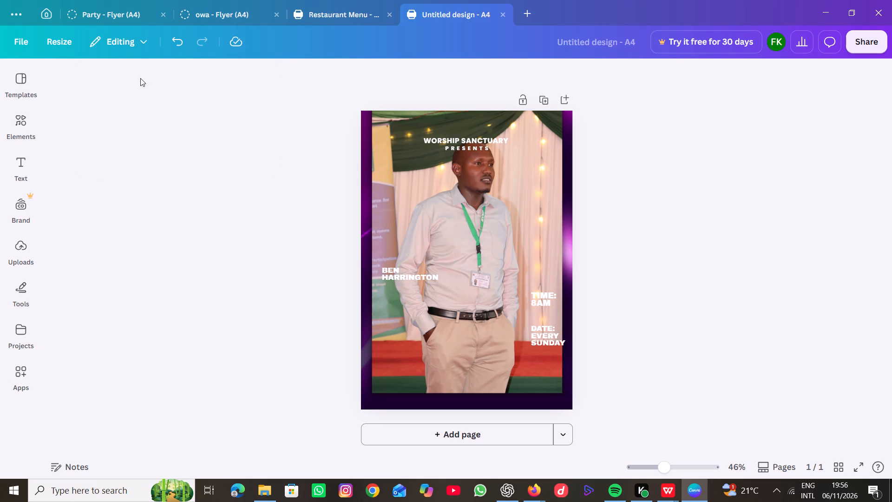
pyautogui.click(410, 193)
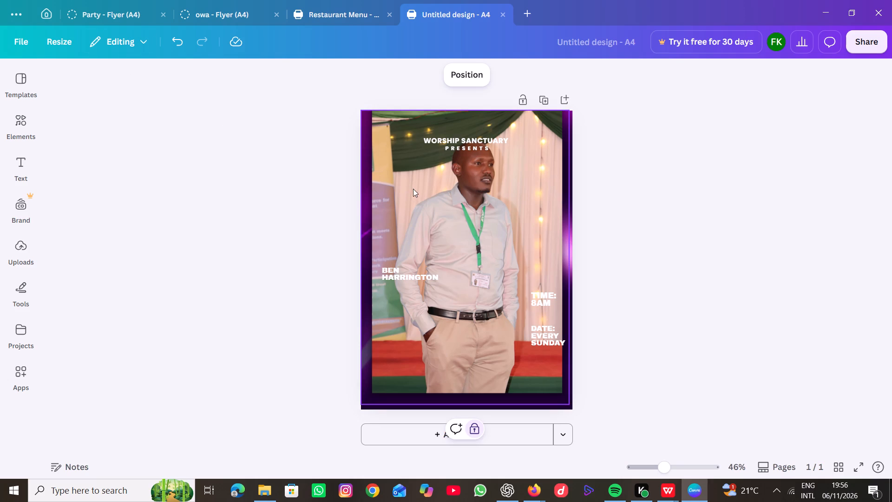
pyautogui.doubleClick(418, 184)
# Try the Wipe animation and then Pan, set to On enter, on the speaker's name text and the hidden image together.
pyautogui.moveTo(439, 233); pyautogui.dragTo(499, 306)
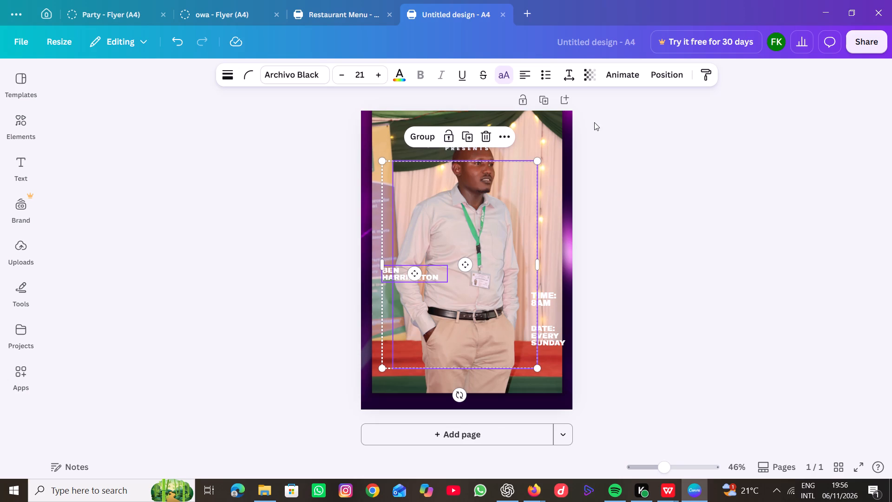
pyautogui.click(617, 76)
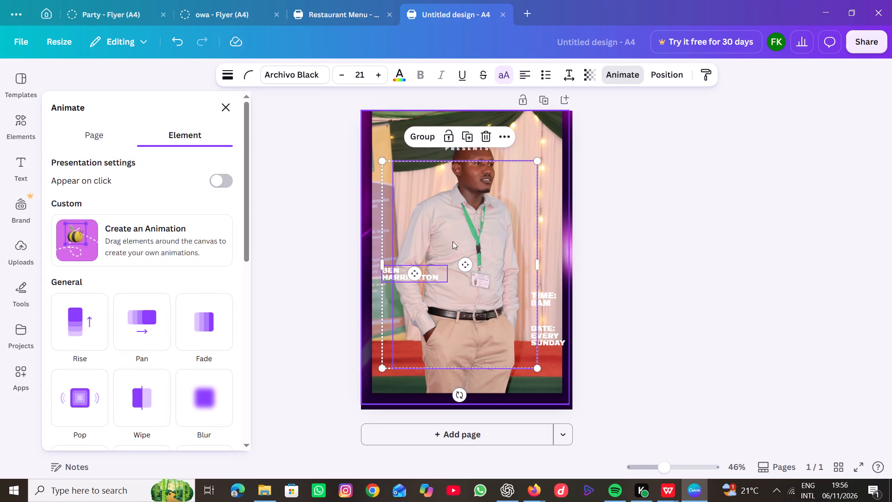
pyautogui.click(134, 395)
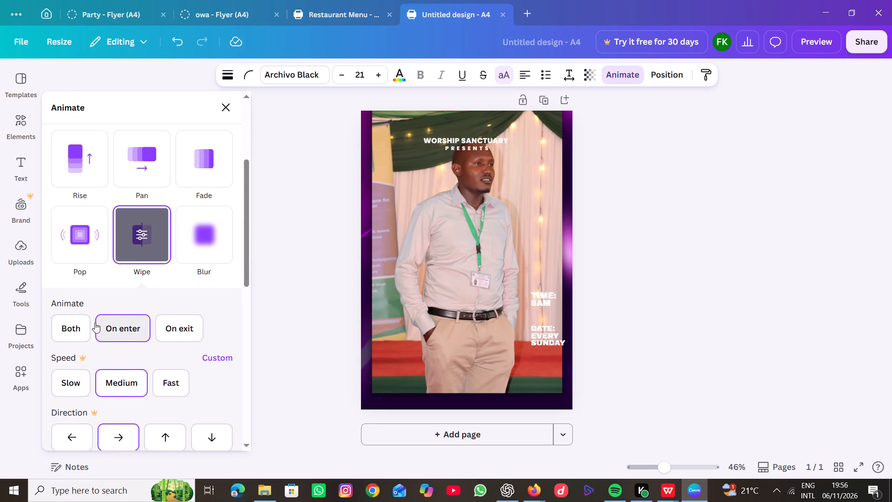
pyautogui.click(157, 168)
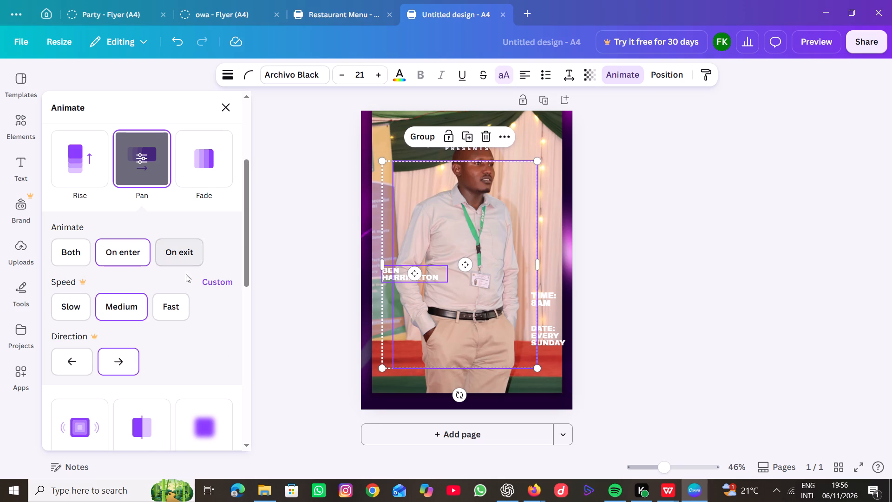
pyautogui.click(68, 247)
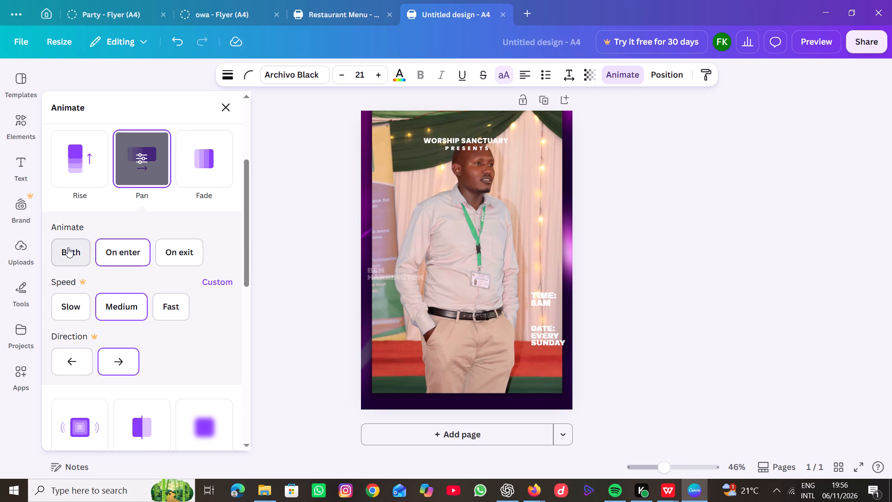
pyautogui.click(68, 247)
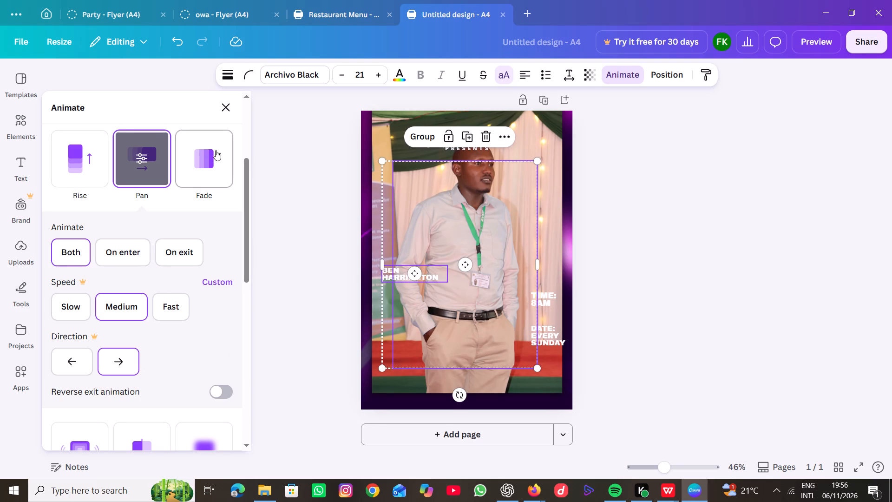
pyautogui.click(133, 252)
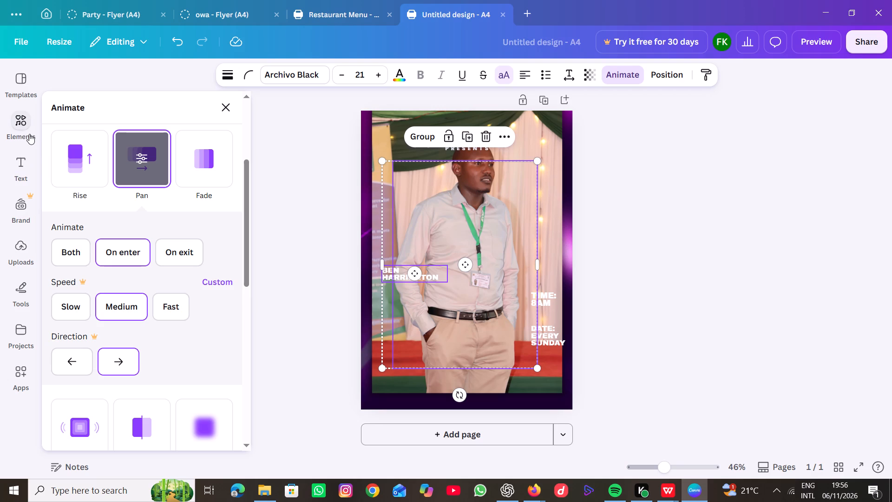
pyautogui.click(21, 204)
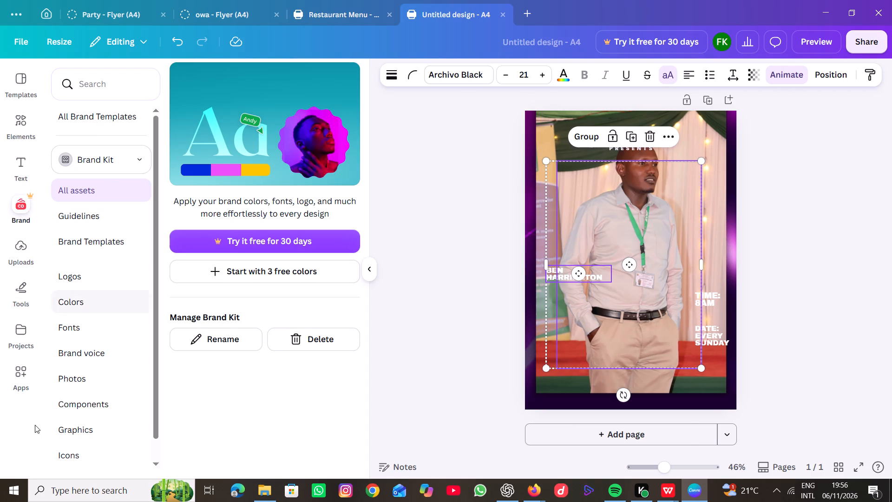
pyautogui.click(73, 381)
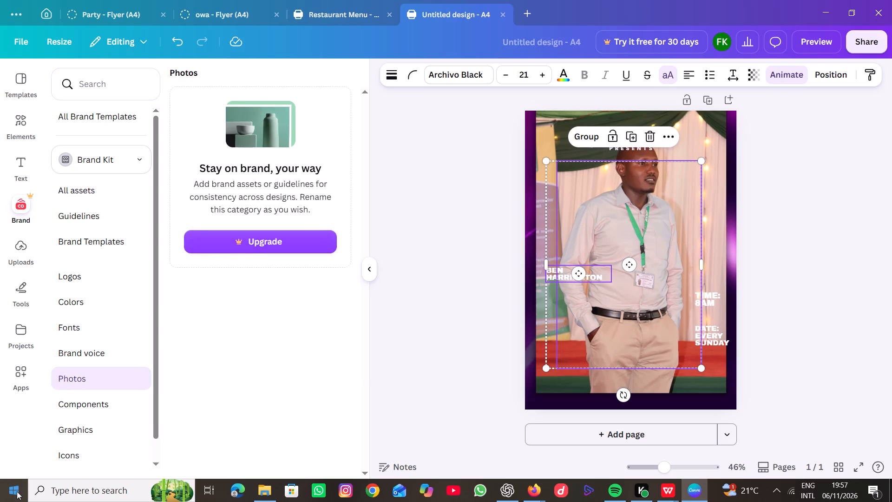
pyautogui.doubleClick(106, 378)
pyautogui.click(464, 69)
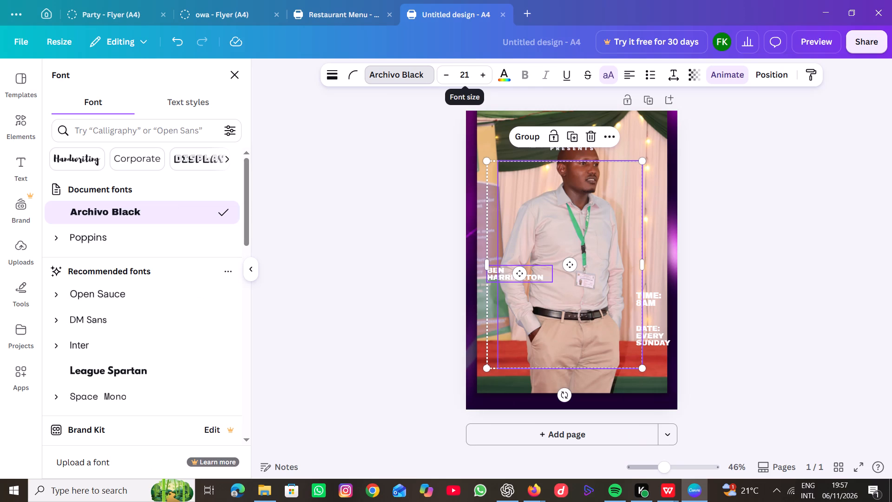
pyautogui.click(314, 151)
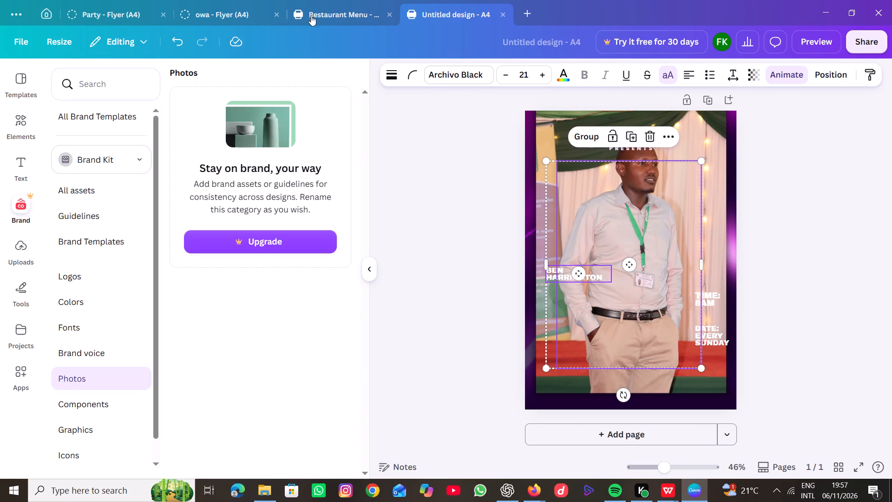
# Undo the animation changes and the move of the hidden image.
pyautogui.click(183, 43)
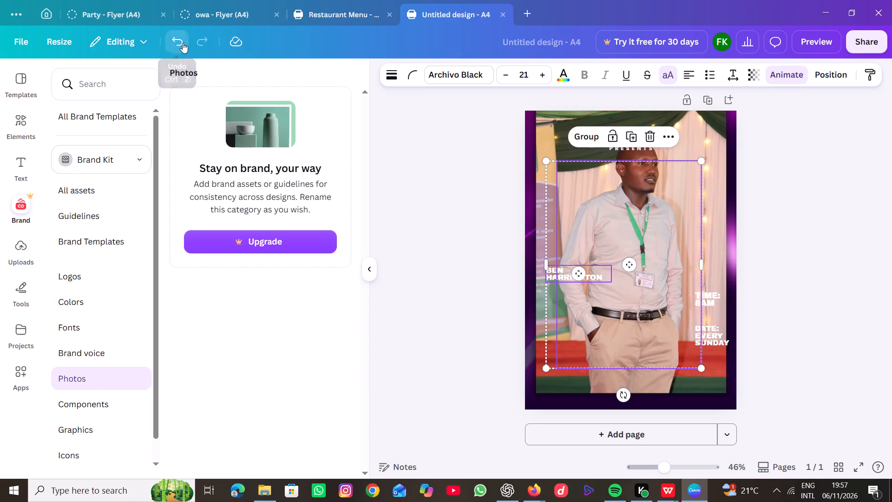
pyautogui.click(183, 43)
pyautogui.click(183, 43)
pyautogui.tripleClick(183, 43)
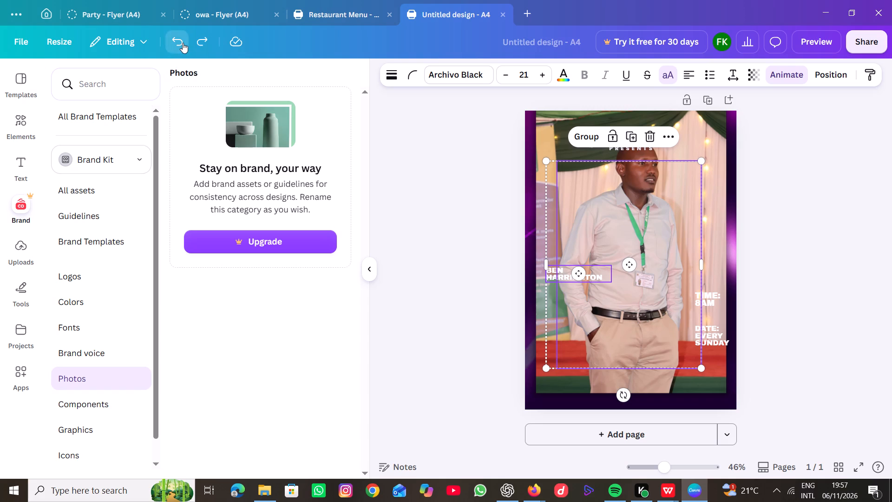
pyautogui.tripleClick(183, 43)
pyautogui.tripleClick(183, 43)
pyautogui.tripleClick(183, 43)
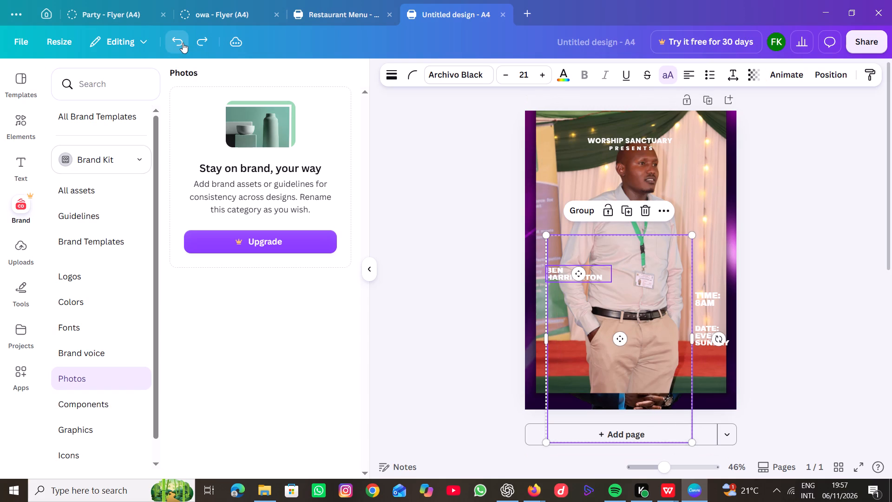
# Undo the earlier edits to the uploaded photo of the standing man until it is removed from the worship flyer.
pyautogui.tripleClick(183, 43)
pyautogui.tripleClick(183, 43)
pyautogui.tripleClick(183, 43)
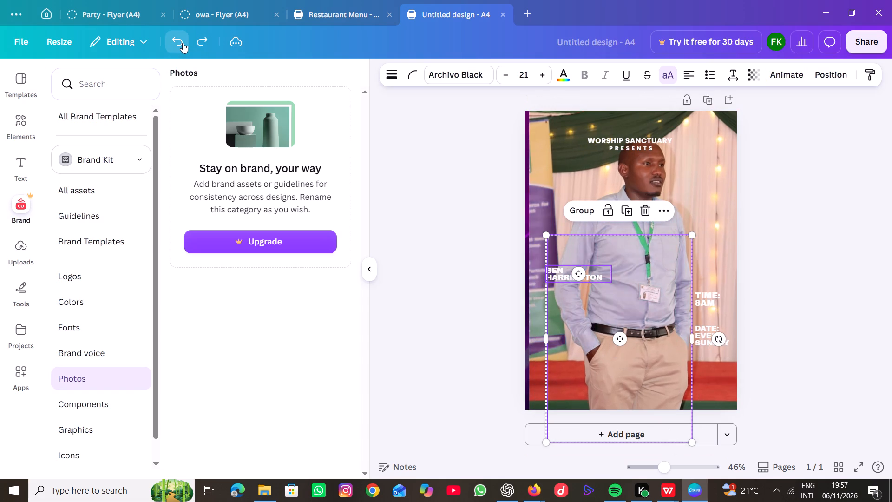
pyautogui.tripleClick(183, 43)
pyautogui.tripleClick(183, 43)
pyautogui.click(183, 43)
pyautogui.click(183, 43)
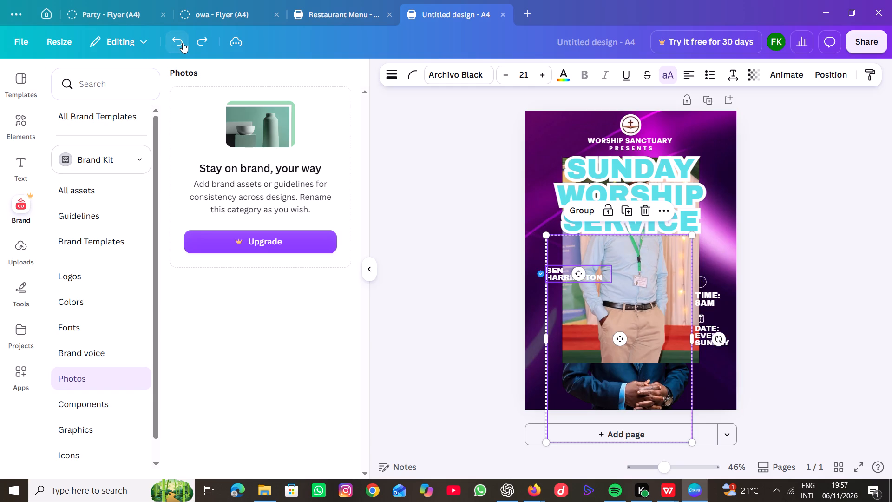
pyautogui.click(183, 43)
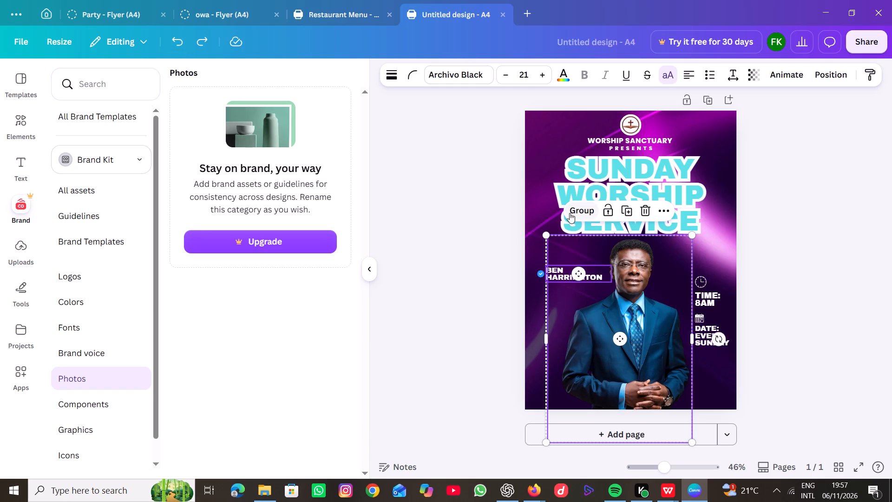
# Replace the image of the man in the blue suit with the uploaded photo of the standing man in the light-blue shirt.
pyautogui.click(618, 294)
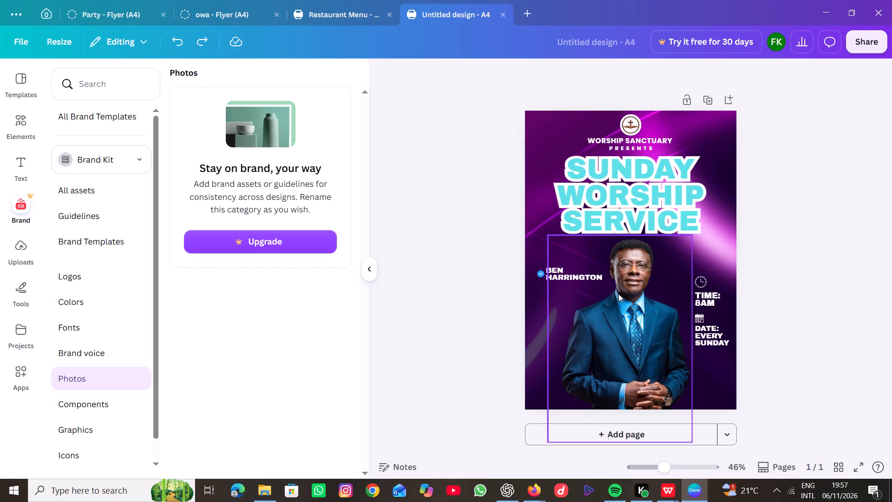
pyautogui.click(618, 294)
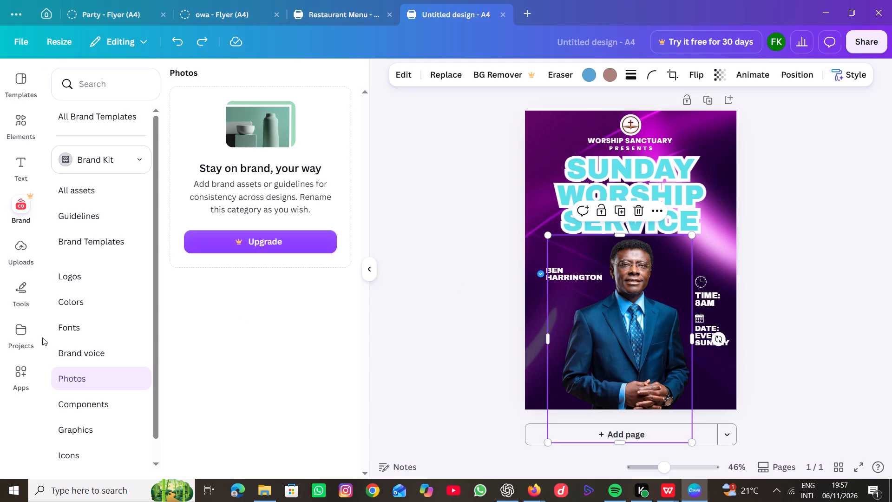
pyautogui.click(26, 254)
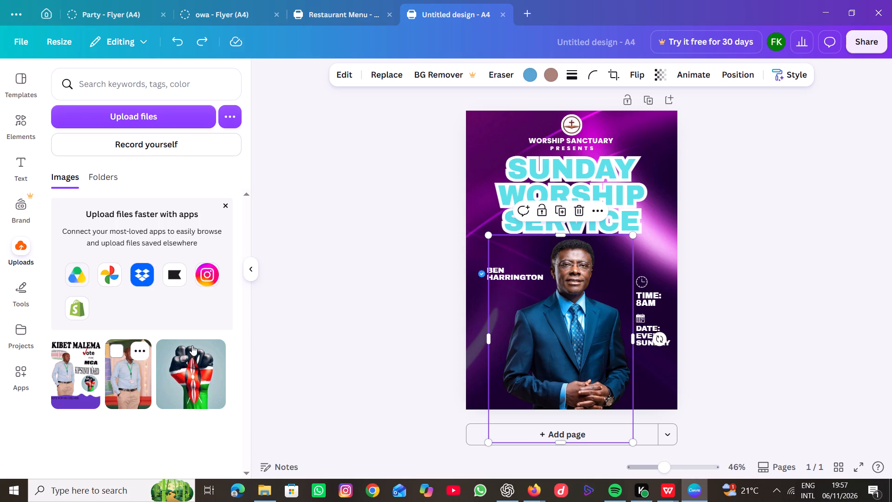
pyautogui.click(387, 73)
pyautogui.moveTo(387, 73); pyautogui.dragTo(321, 173)
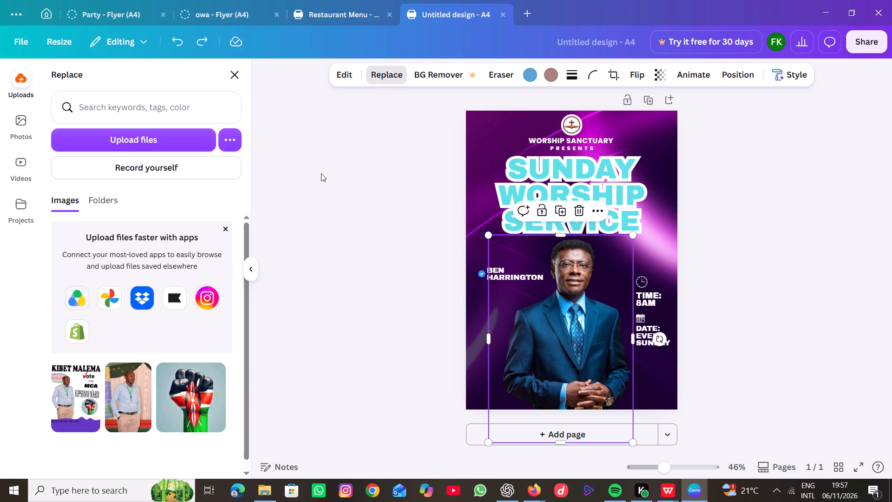
pyautogui.moveTo(321, 173); pyautogui.dragTo(201, 371)
pyautogui.click(201, 371)
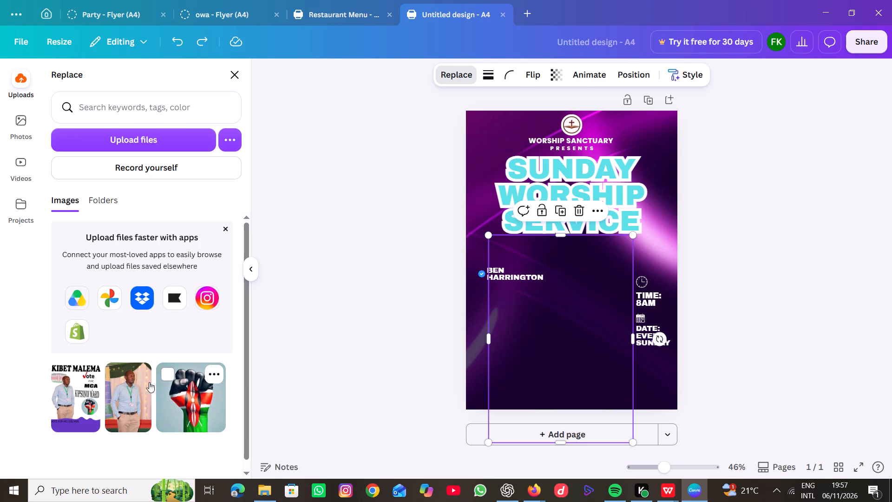
pyautogui.click(120, 377)
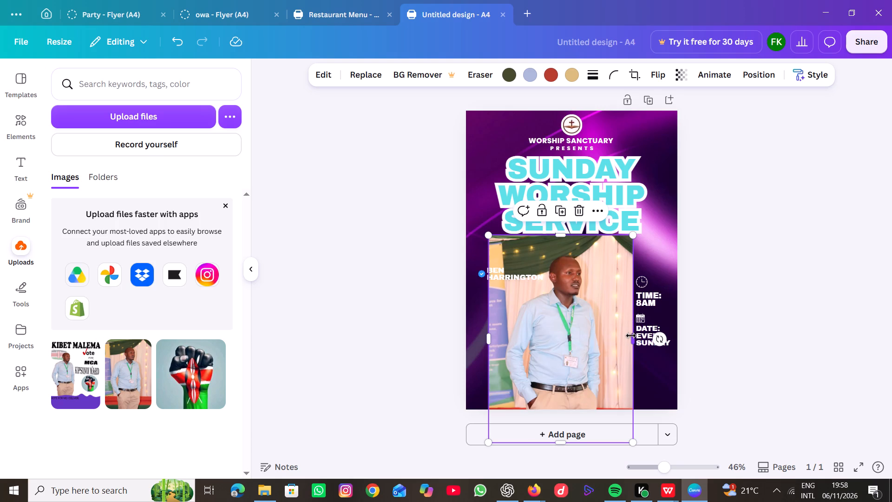
# Crop the standing man's photo in from both sides to a width of about 9, and trim its top to just above his head.
pyautogui.moveTo(631, 336); pyautogui.dragTo(613, 341)
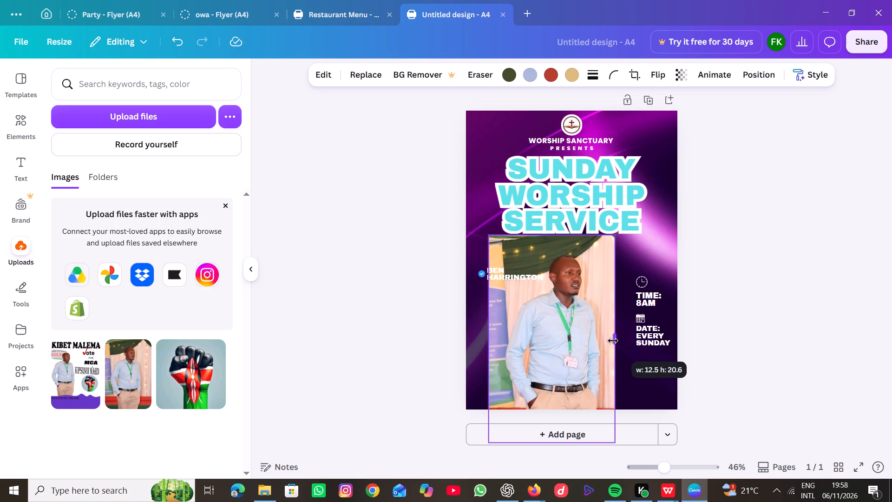
pyautogui.moveTo(613, 341); pyautogui.dragTo(598, 349)
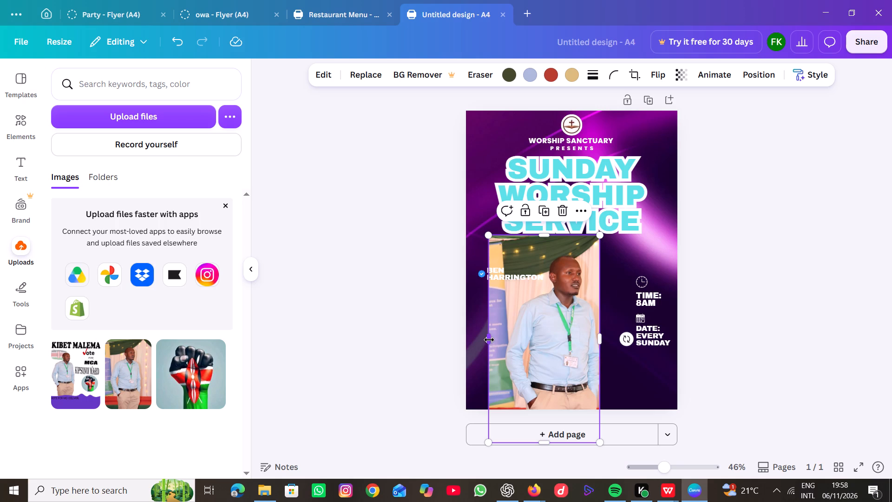
pyautogui.moveTo(489, 340); pyautogui.dragTo(510, 336)
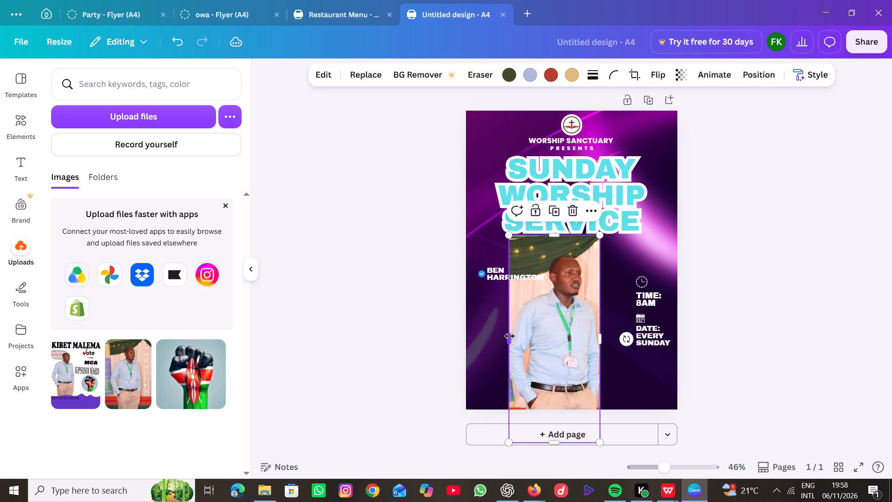
pyautogui.click(557, 247)
pyautogui.moveTo(560, 235); pyautogui.dragTo(558, 241)
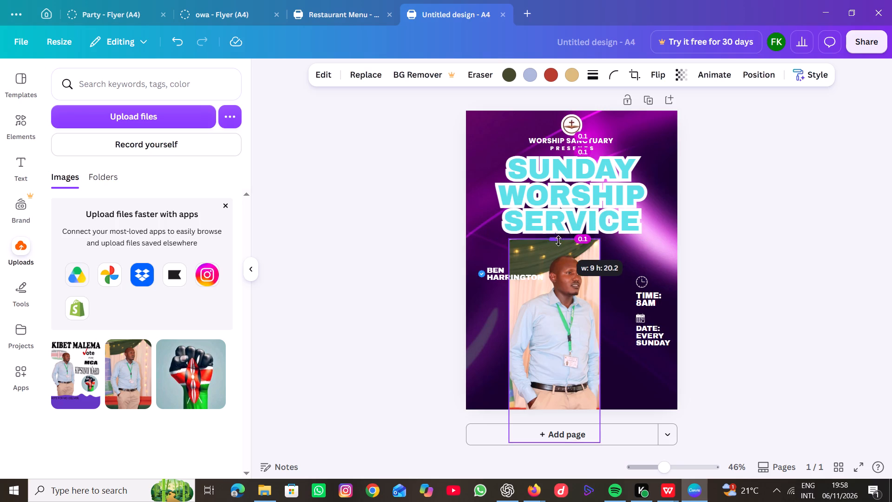
pyautogui.moveTo(558, 241); pyautogui.dragTo(558, 252)
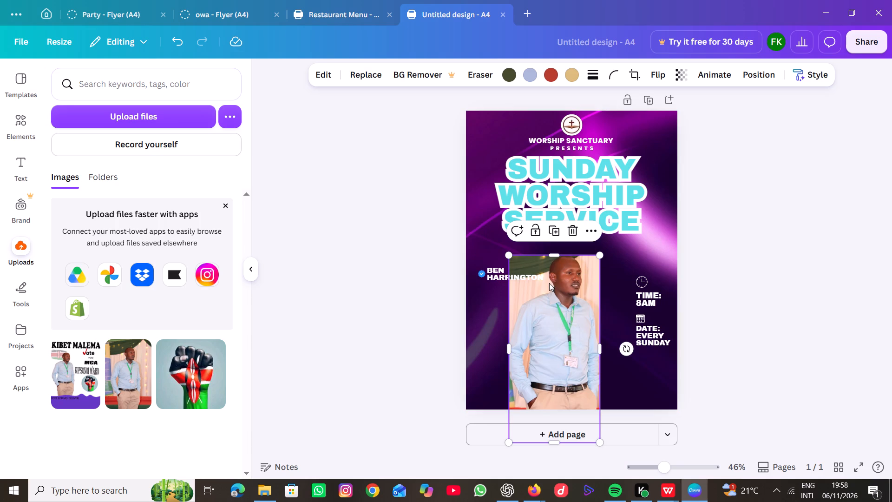
# Erase two small spots of the green drape beside the man's head with the Pixel Eraser at size 20.
pyautogui.click(472, 70)
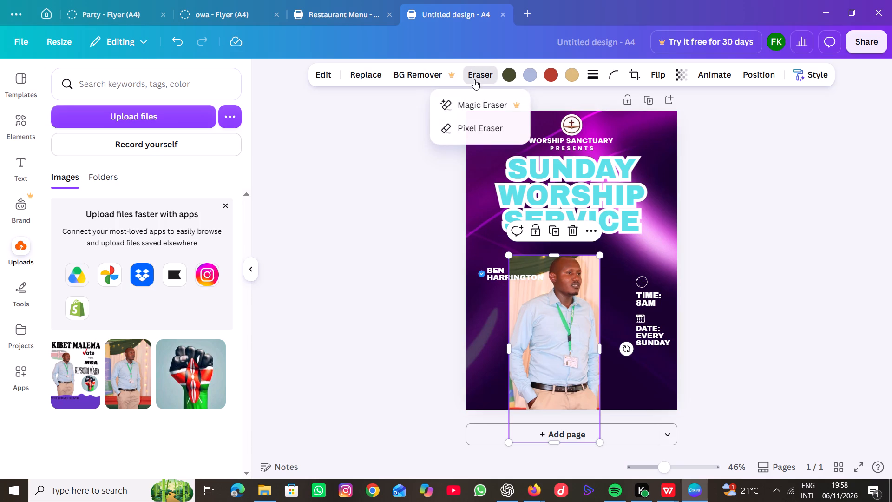
pyautogui.click(477, 121)
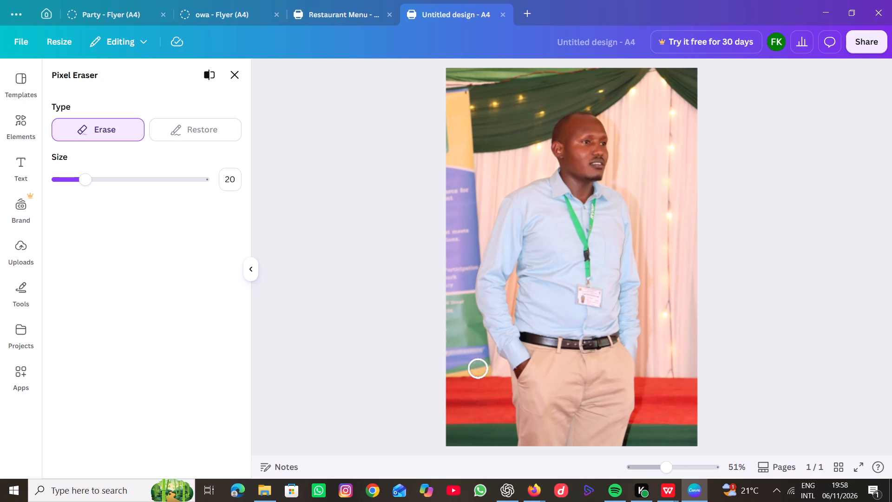
pyautogui.click(516, 102)
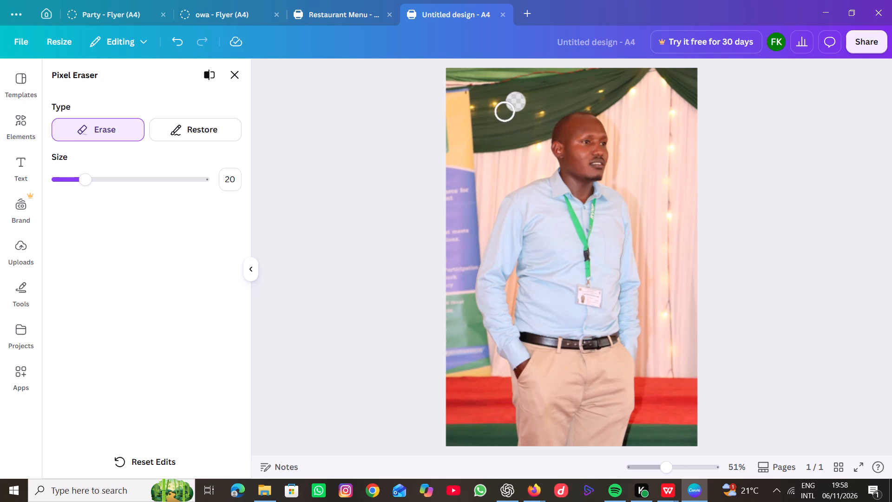
pyautogui.click(505, 112)
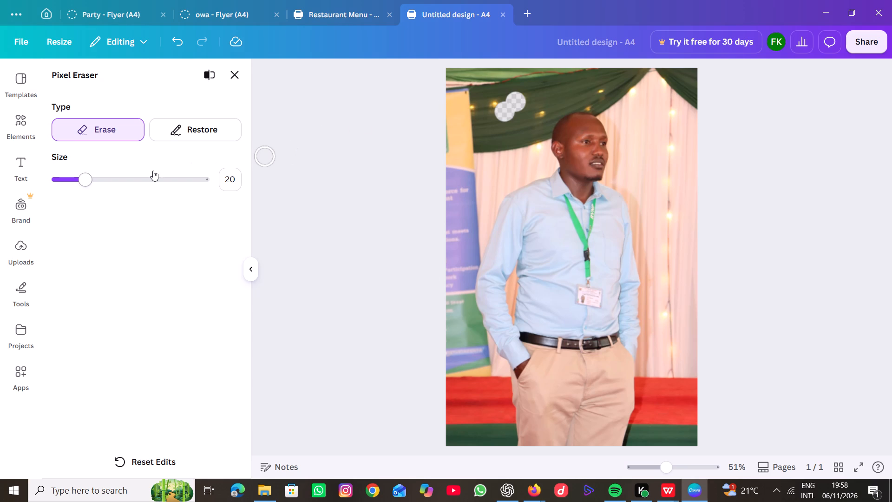
# Set the eraser size to 60 and erase a patch over the banner's top and the green drape in the photo's upper-left area.
pyautogui.click(123, 132)
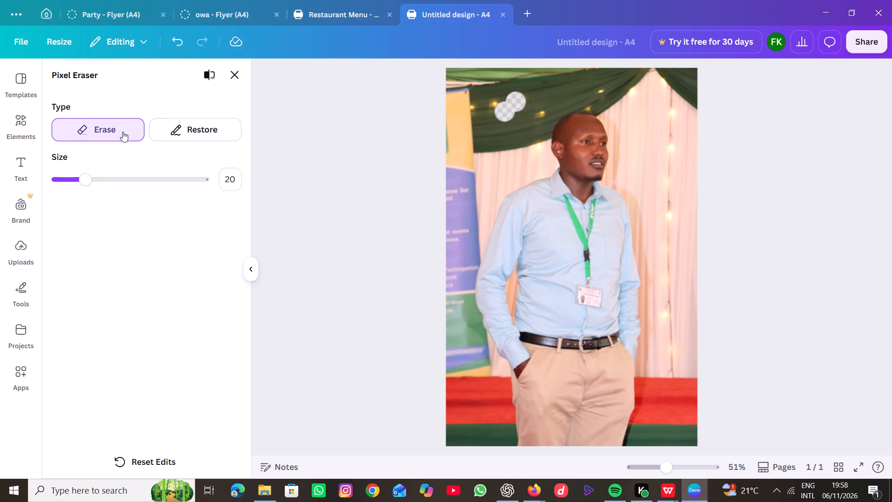
pyautogui.click(120, 124)
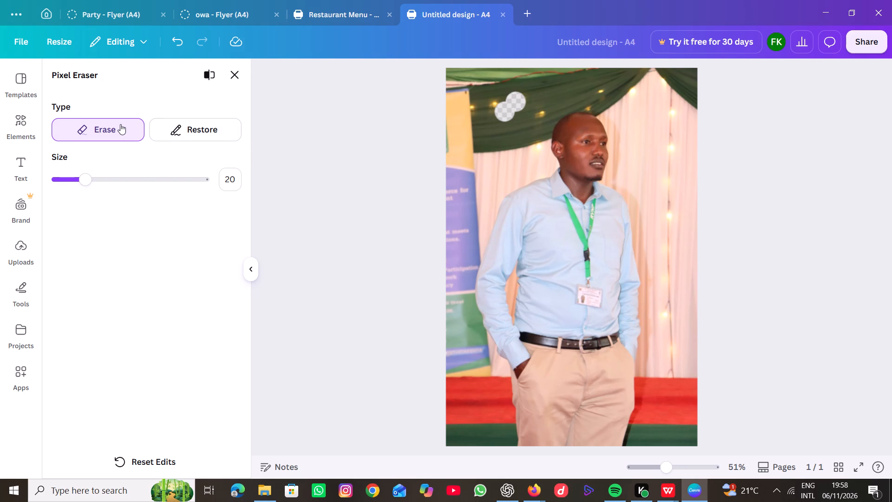
pyautogui.click(120, 124)
pyautogui.click(120, 179)
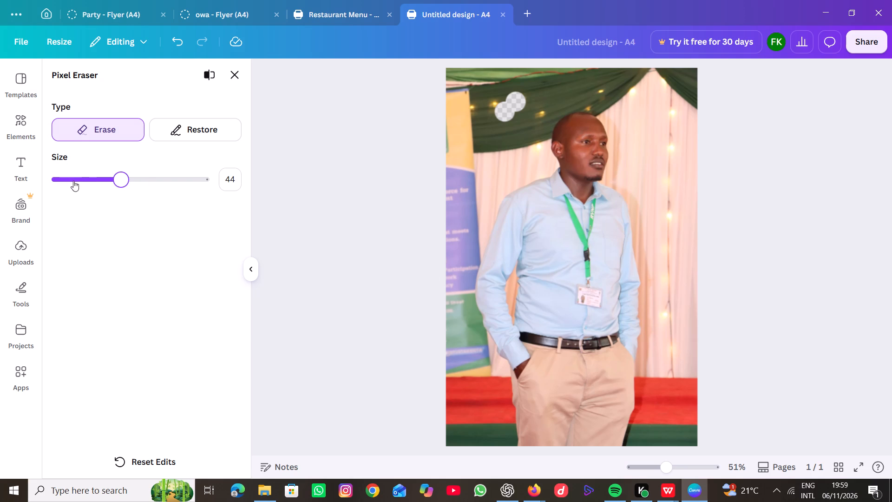
pyautogui.click(78, 178)
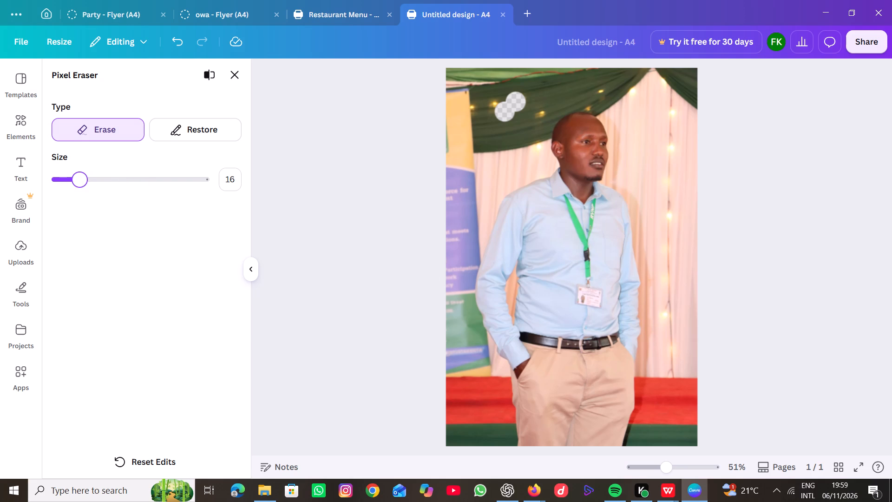
pyautogui.click(124, 172)
pyautogui.click(145, 175)
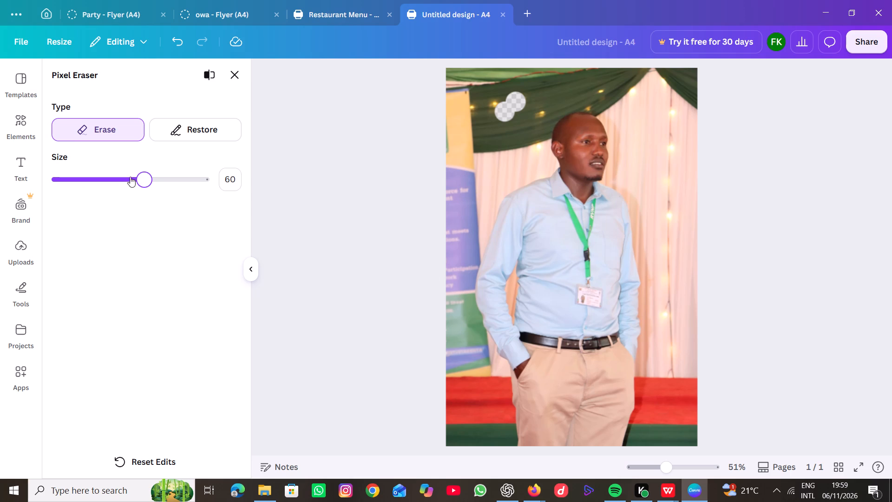
pyautogui.click(467, 131)
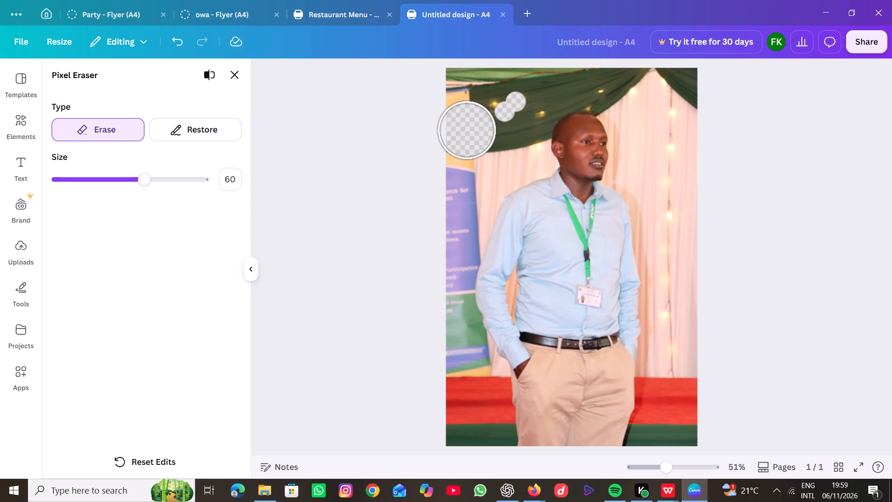
pyautogui.click(482, 125)
pyautogui.click(482, 125)
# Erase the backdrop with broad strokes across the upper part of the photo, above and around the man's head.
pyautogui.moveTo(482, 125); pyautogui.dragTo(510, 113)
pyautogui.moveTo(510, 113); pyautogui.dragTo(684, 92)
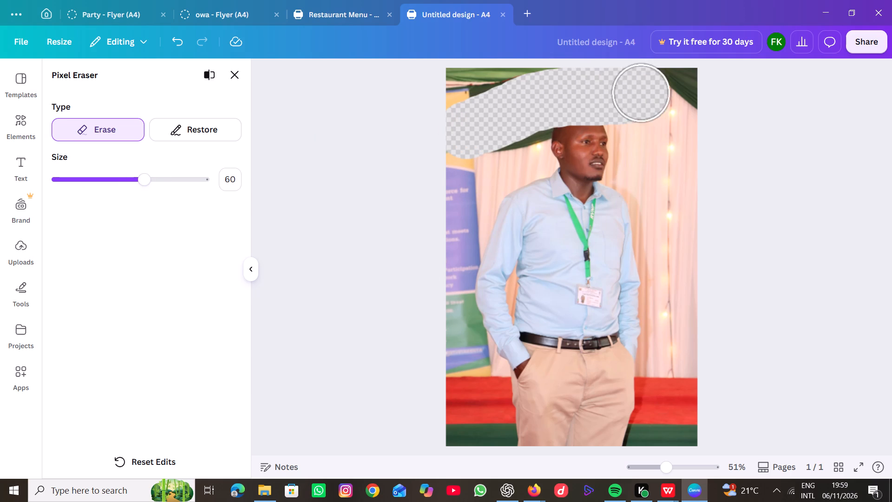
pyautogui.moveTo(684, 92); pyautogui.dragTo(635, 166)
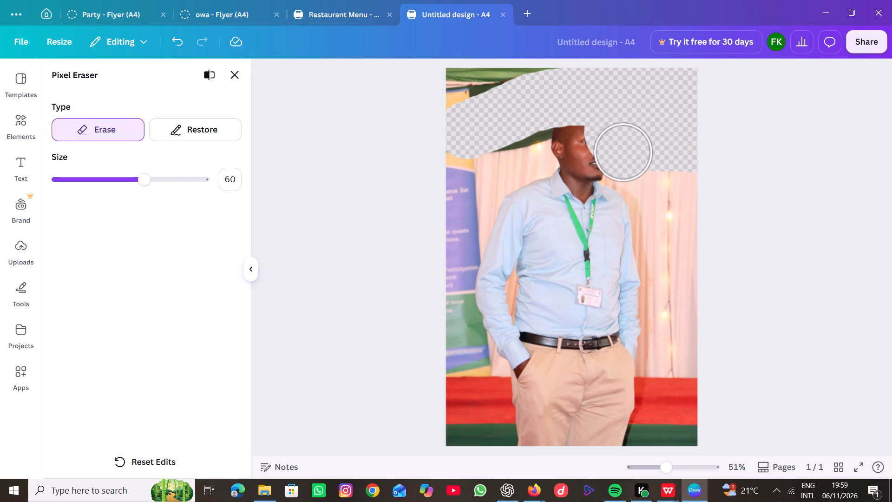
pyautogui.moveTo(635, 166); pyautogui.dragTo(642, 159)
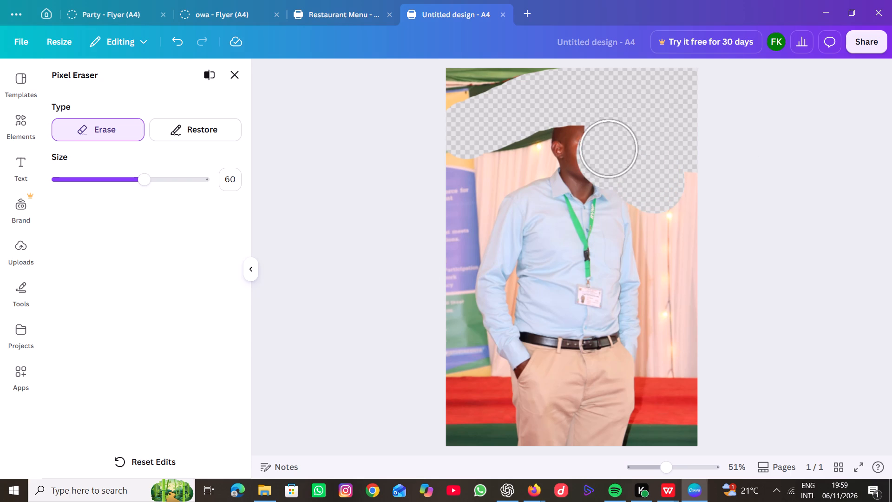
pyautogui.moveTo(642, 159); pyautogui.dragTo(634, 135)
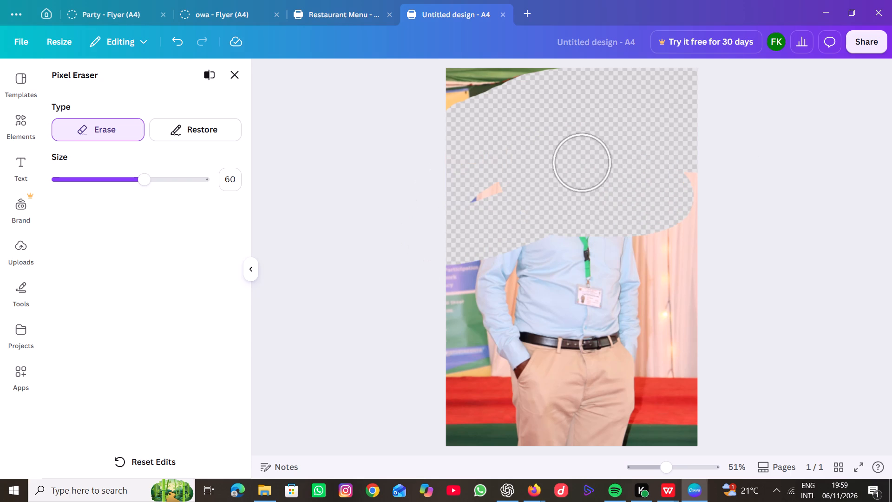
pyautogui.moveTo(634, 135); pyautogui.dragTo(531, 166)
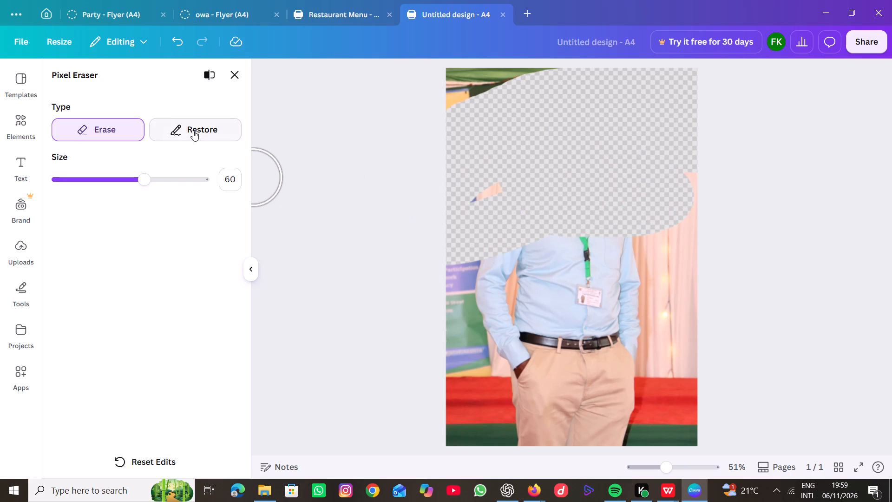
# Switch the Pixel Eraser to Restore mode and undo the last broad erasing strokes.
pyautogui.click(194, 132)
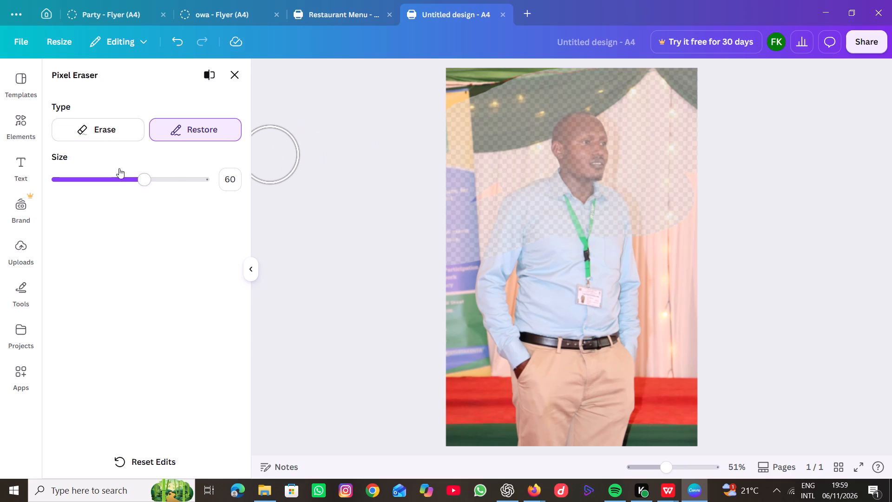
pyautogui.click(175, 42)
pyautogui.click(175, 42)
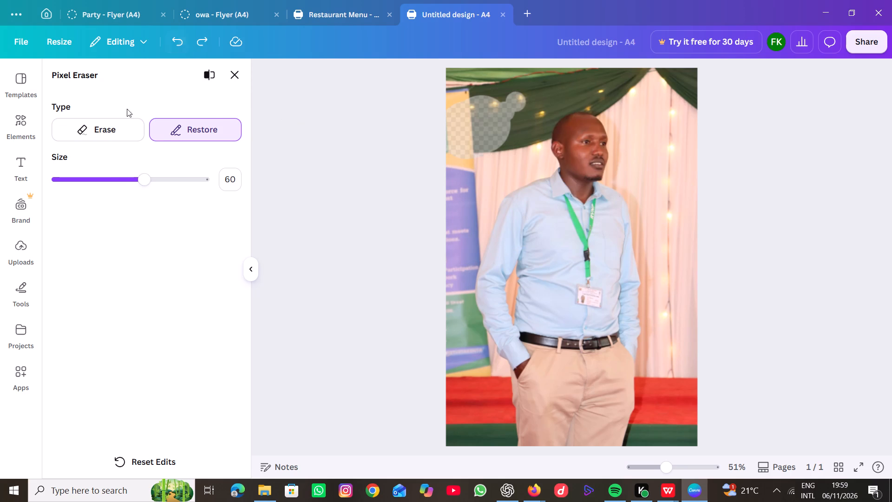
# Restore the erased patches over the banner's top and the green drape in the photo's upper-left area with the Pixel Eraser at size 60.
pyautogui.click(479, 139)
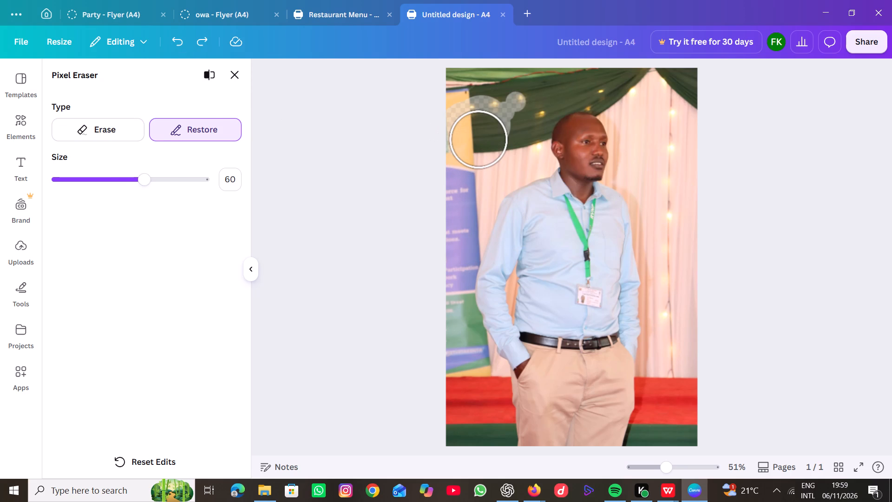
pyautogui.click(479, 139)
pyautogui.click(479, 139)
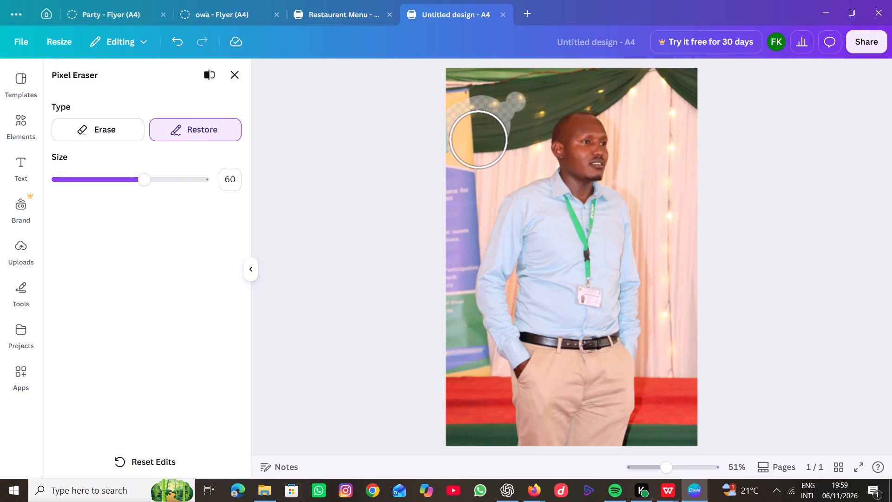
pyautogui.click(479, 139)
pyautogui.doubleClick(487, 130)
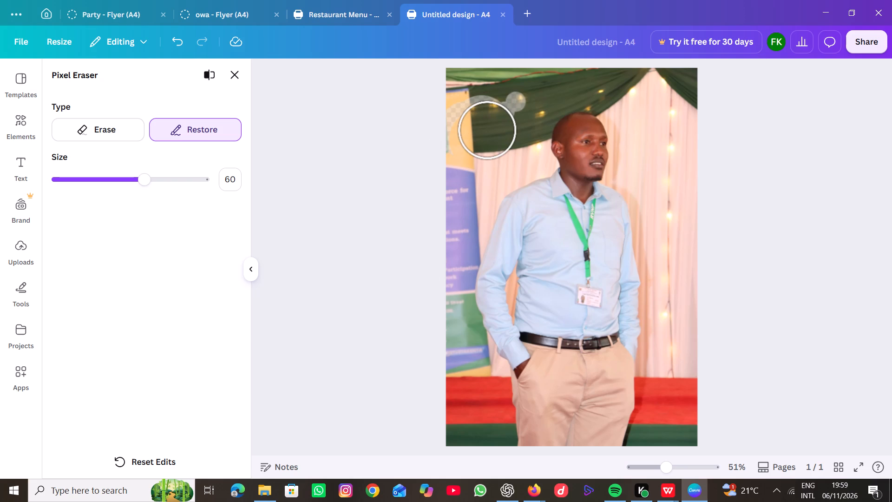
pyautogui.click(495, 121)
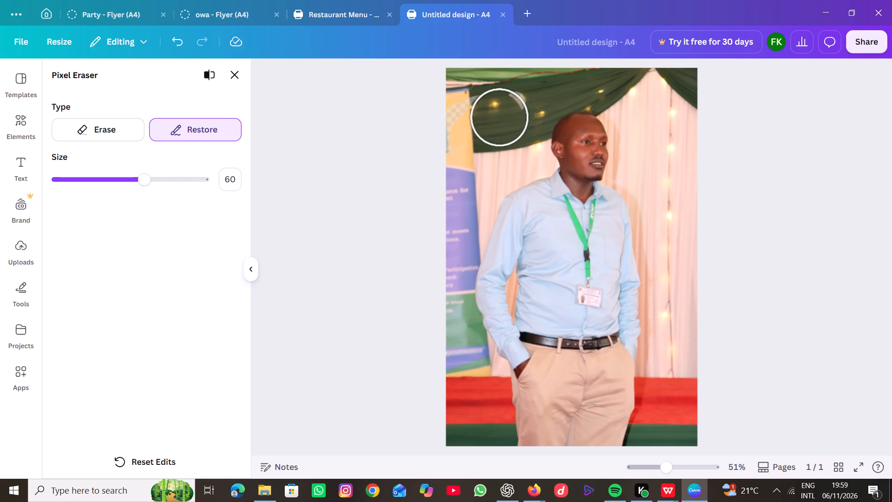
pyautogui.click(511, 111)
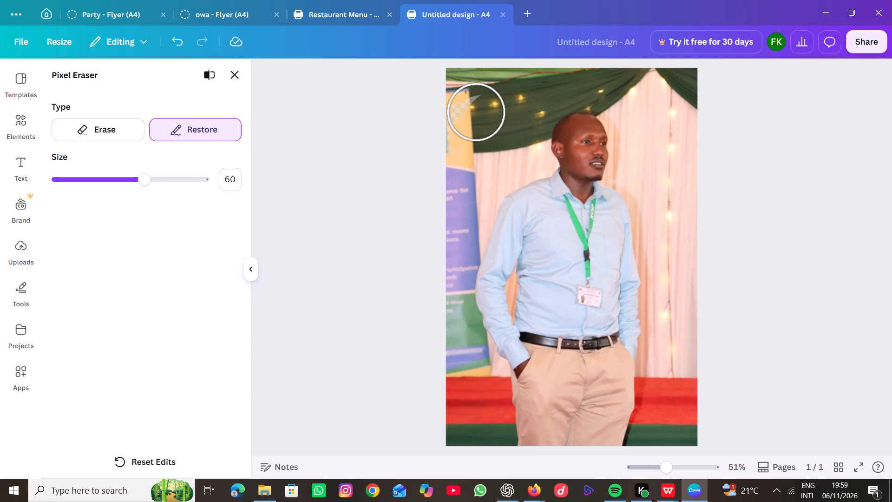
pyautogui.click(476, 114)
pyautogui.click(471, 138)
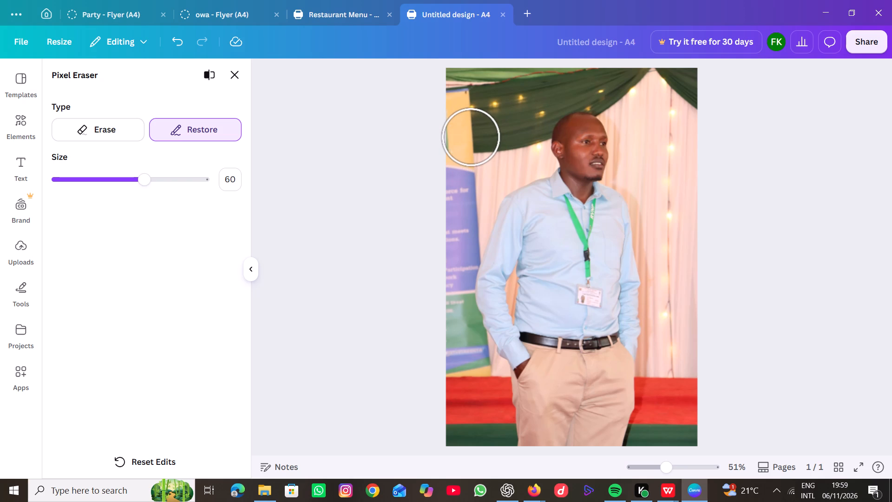
# Erase the green drape and backdrop from the photo's upper-left corner across to above the man's head at eraser size 60.
pyautogui.click(92, 132)
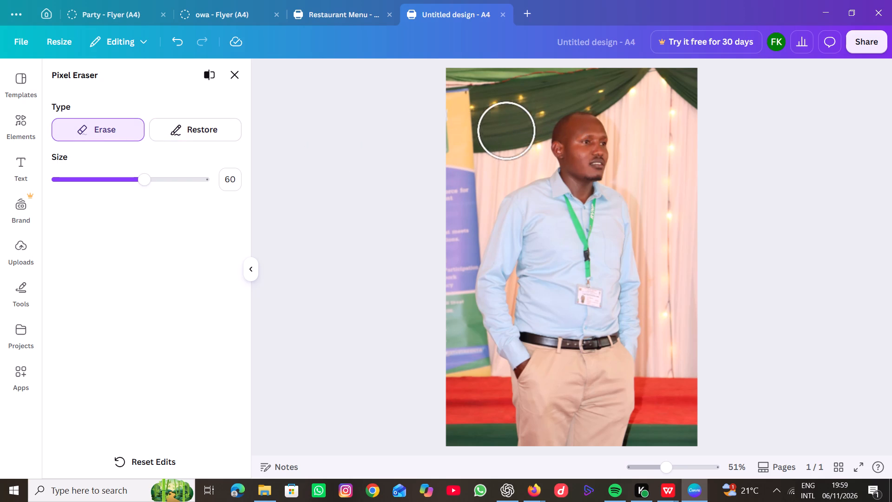
pyautogui.click(498, 120)
pyautogui.click(484, 104)
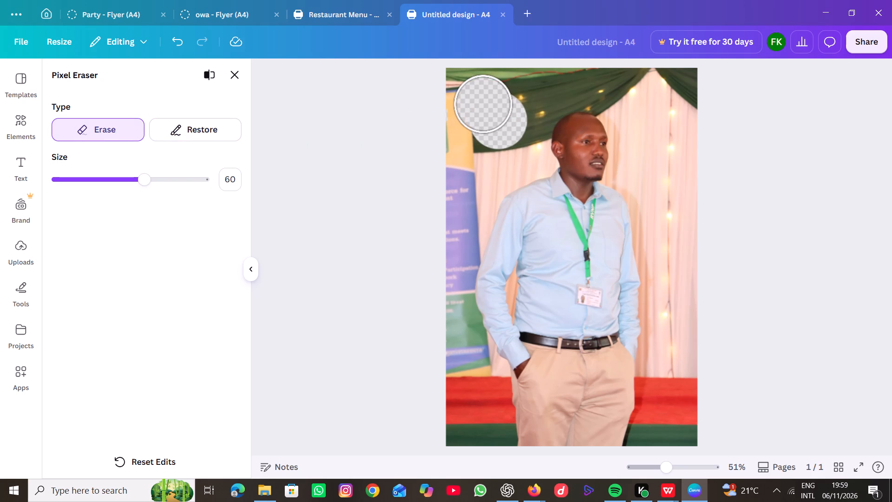
pyautogui.click(472, 93)
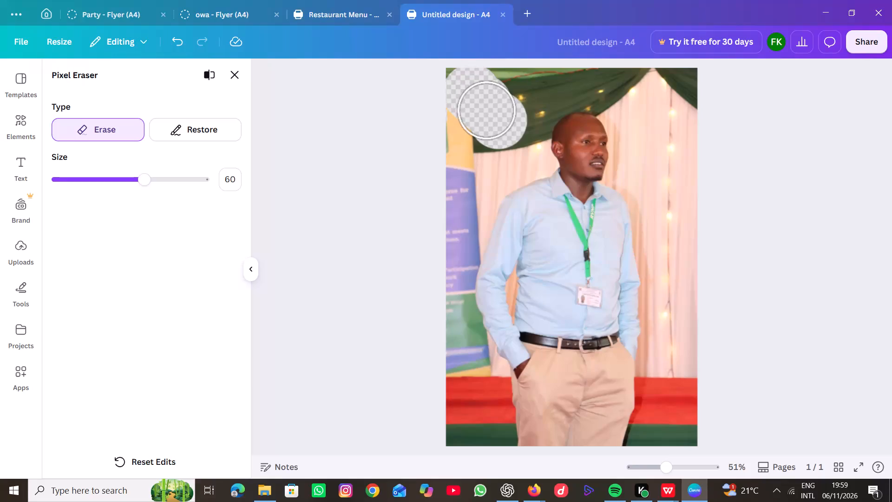
pyautogui.click(521, 146)
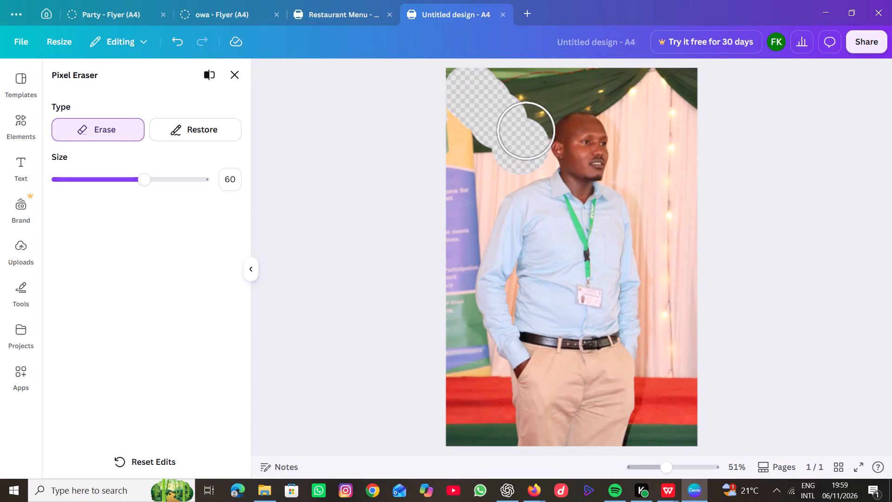
pyautogui.click(526, 131)
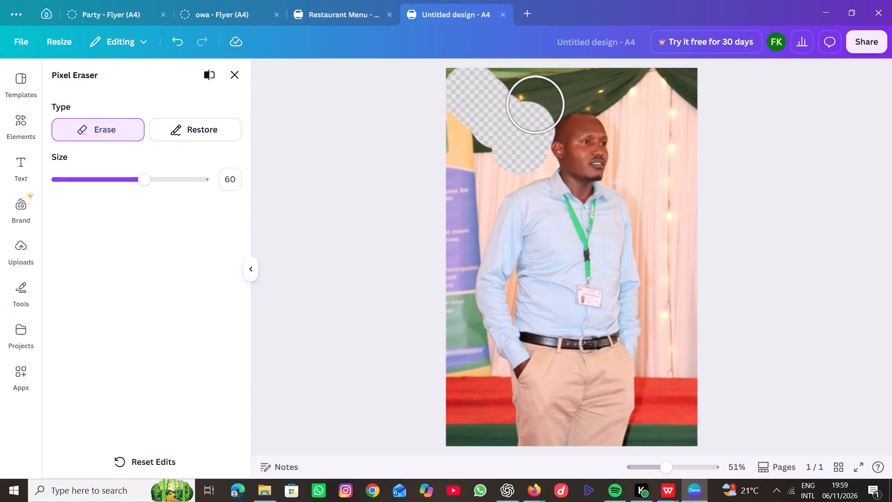
pyautogui.click(536, 105)
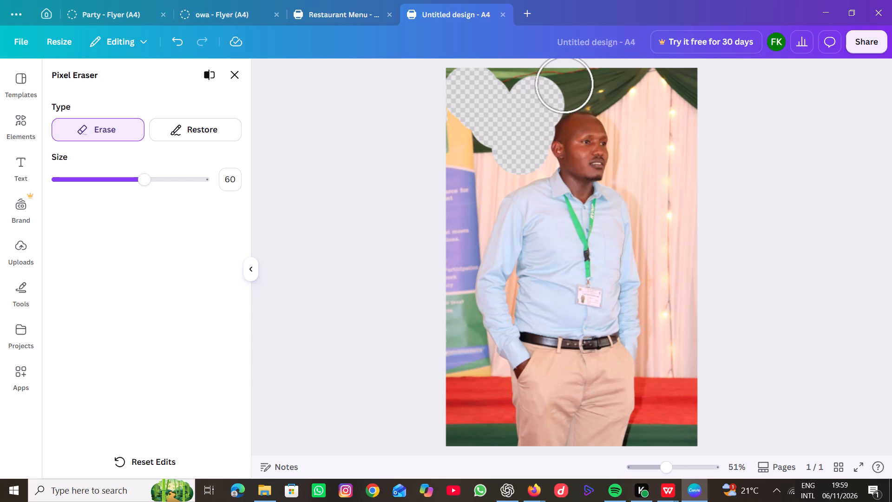
pyautogui.click(564, 85)
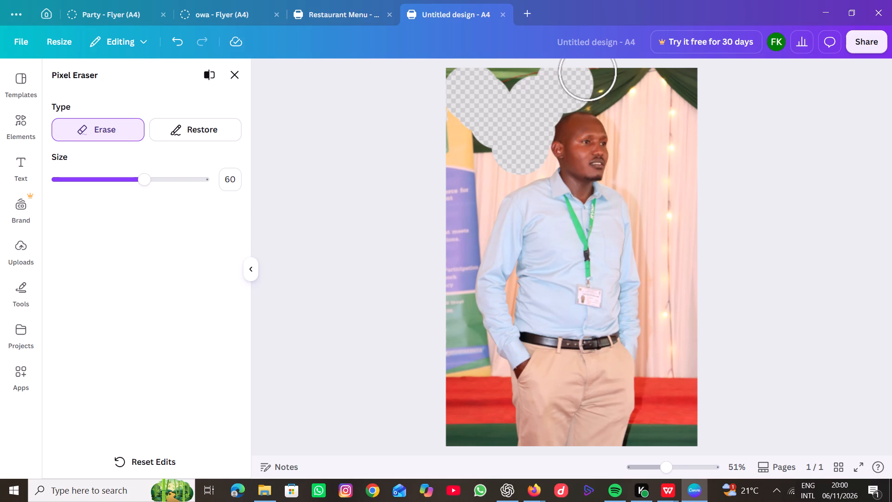
pyautogui.click(588, 79)
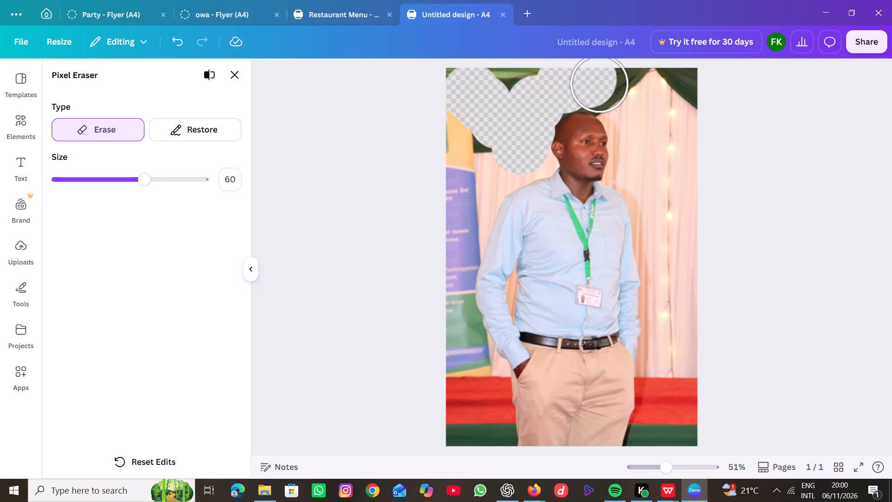
pyautogui.click(600, 84)
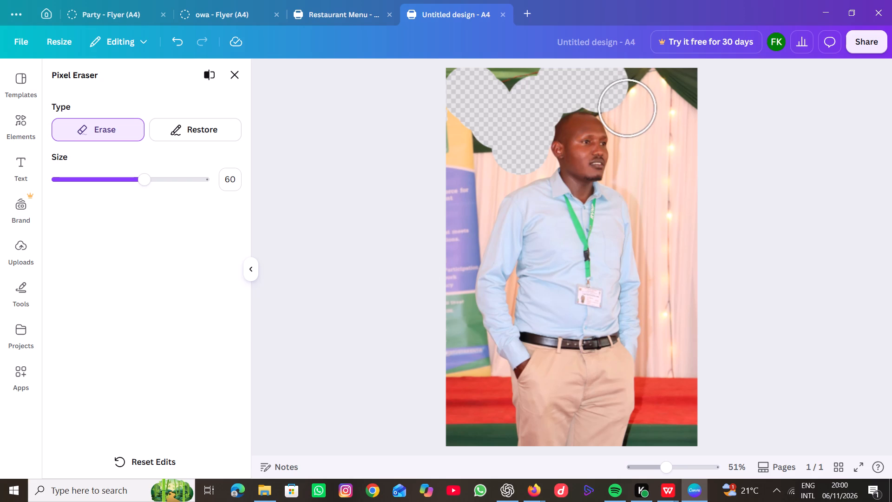
# Erase the curtain and red floor strip in the photo along the lanyard-wearing man's right-hand outline, from head height to the bottom edge.
pyautogui.click(627, 109)
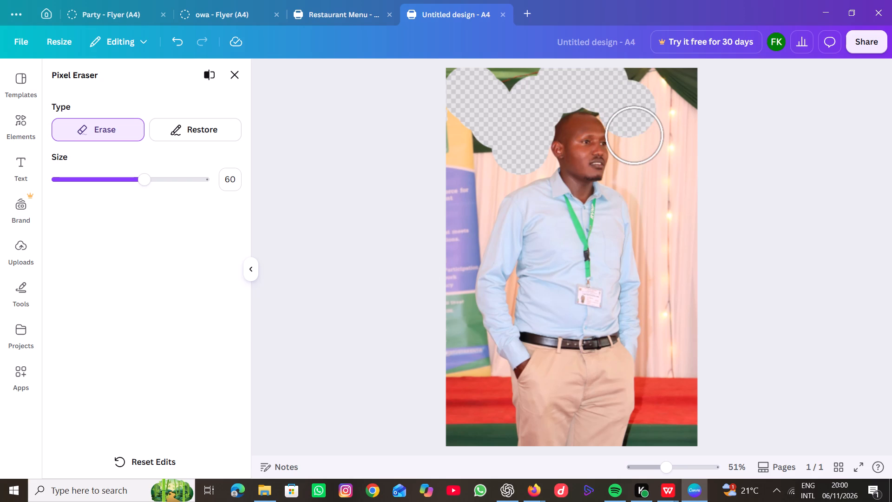
pyautogui.click(637, 138)
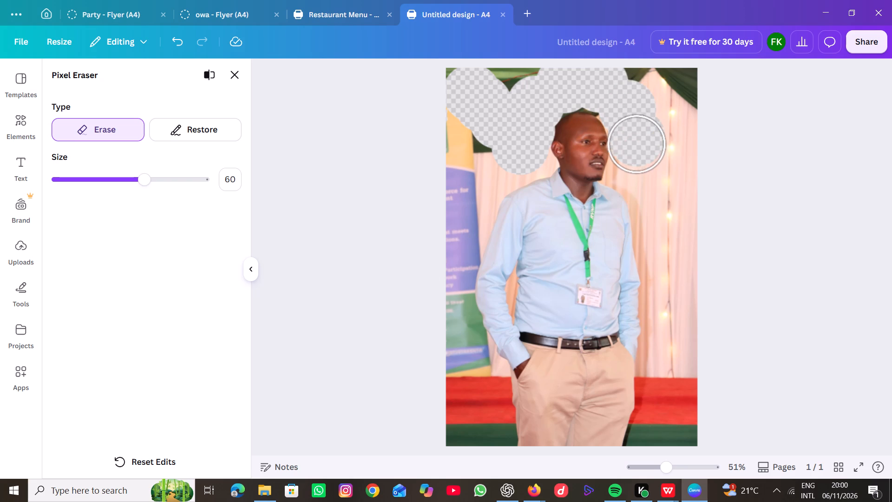
pyautogui.click(637, 155)
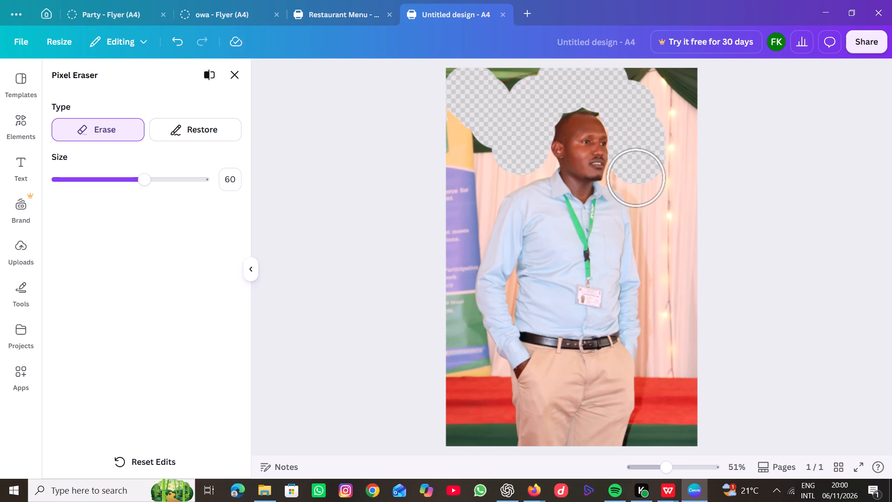
pyautogui.click(634, 170)
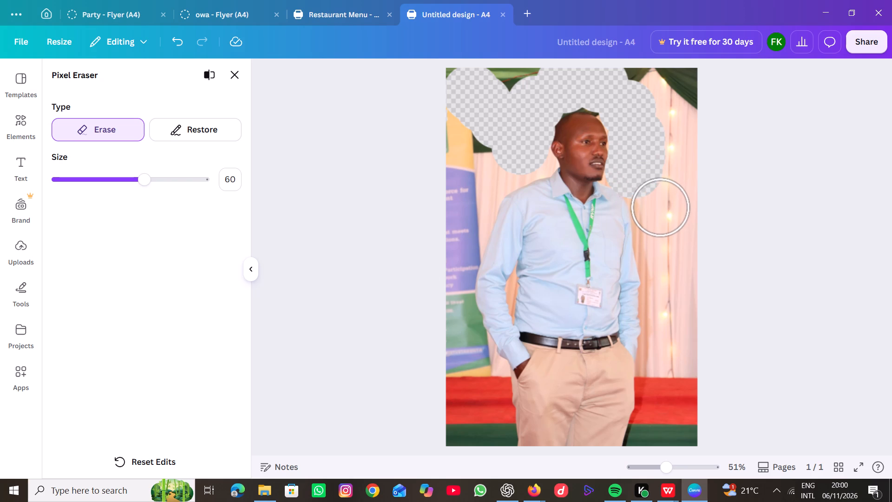
pyautogui.click(656, 203)
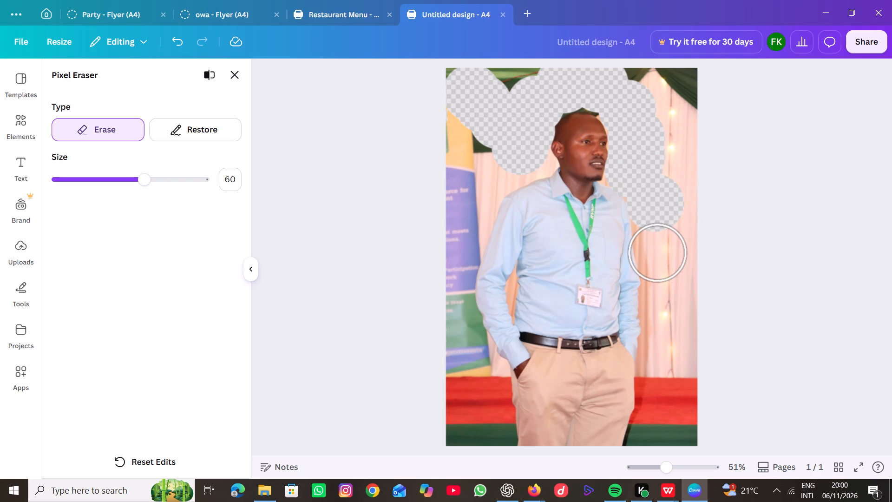
pyautogui.click(658, 241)
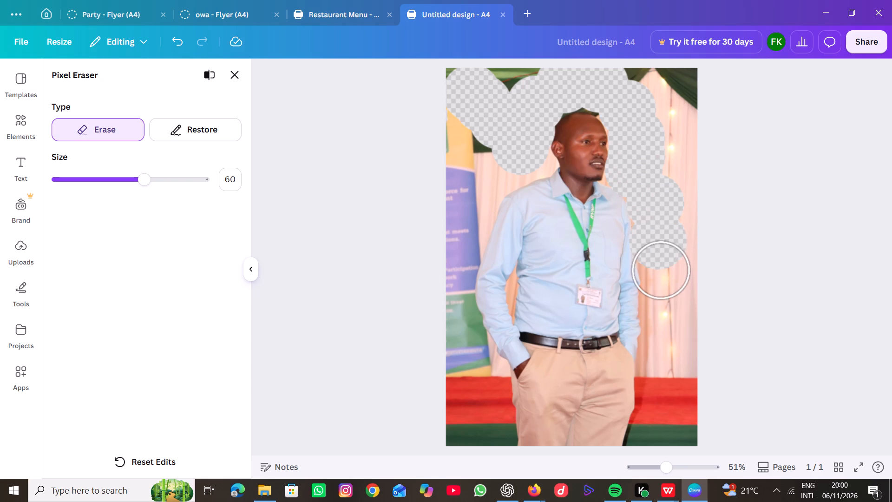
pyautogui.click(667, 278)
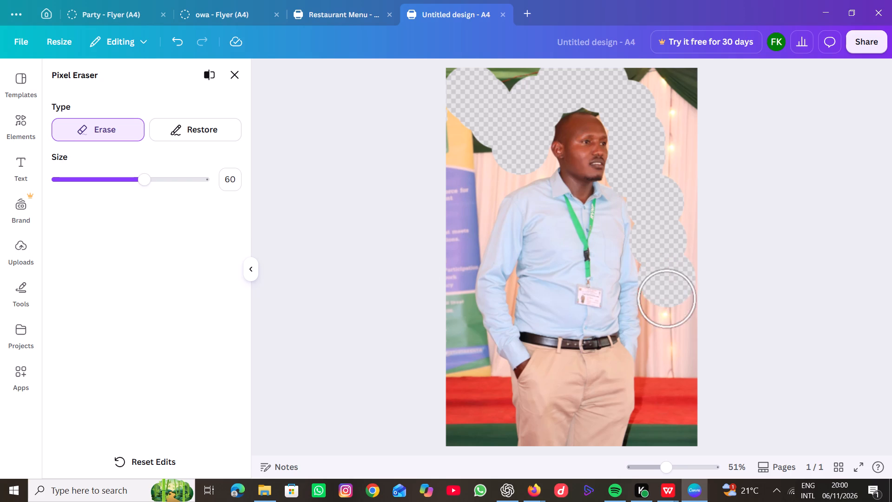
pyautogui.click(668, 314)
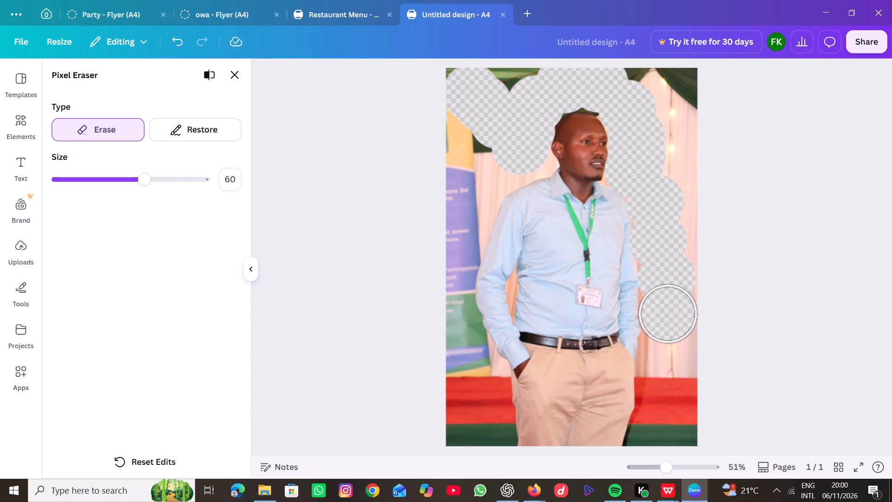
pyautogui.click(667, 337)
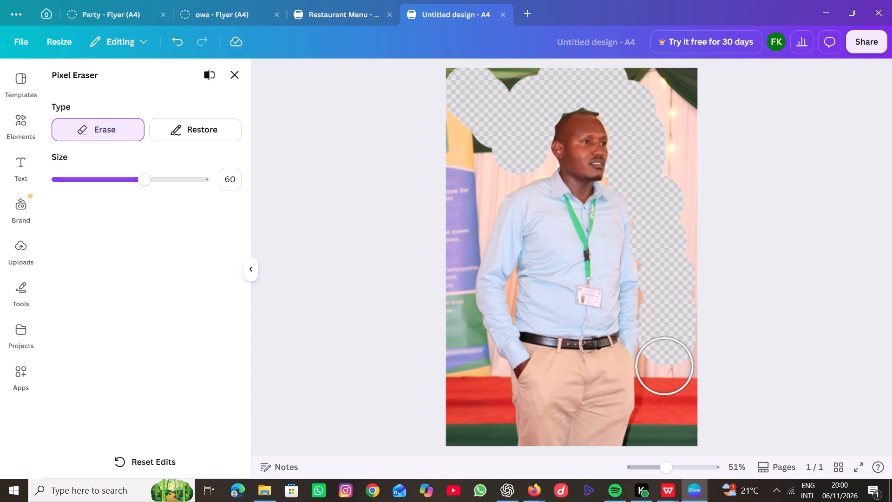
pyautogui.click(664, 366)
pyautogui.click(661, 389)
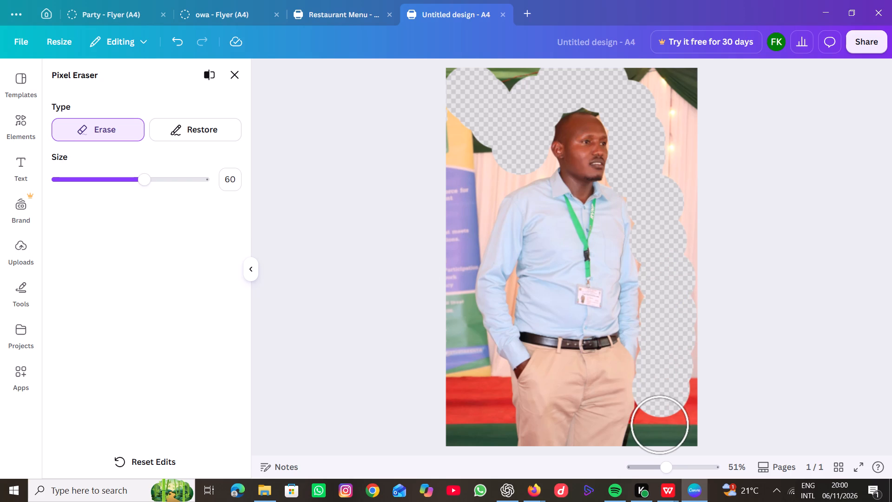
pyautogui.click(660, 425)
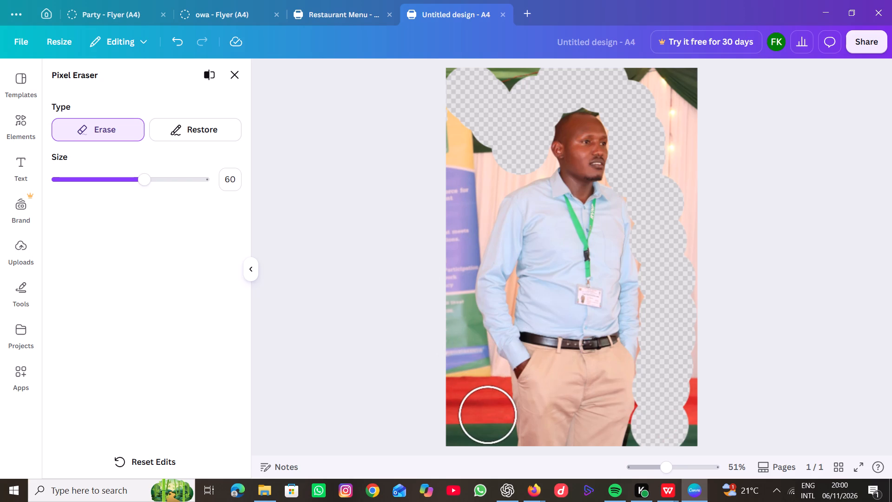
# Erase the floor, banner and curtain along the photo's left side up to the man's shoulder, and return to the flyer.
pyautogui.click(488, 415)
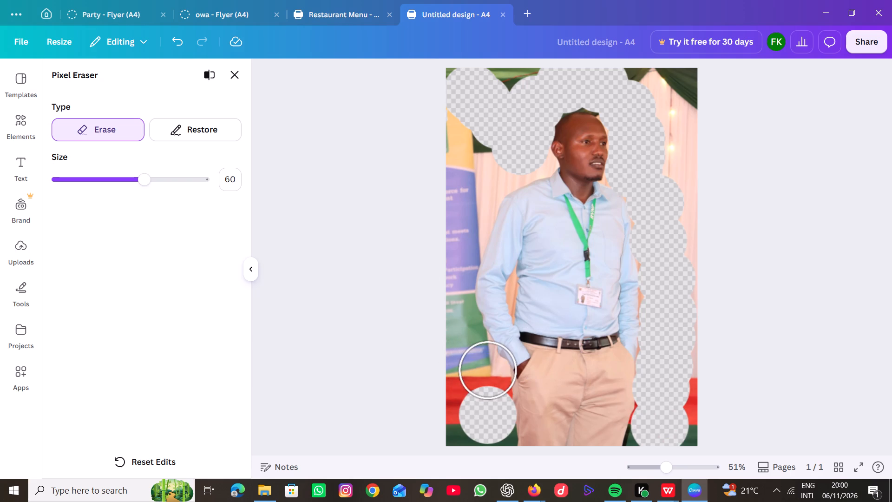
pyautogui.click(488, 370)
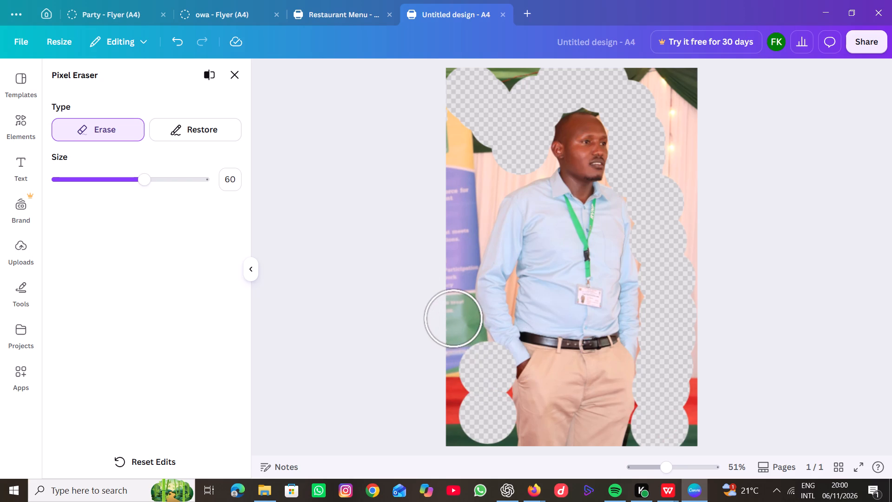
pyautogui.moveTo(458, 327); pyautogui.dragTo(451, 256)
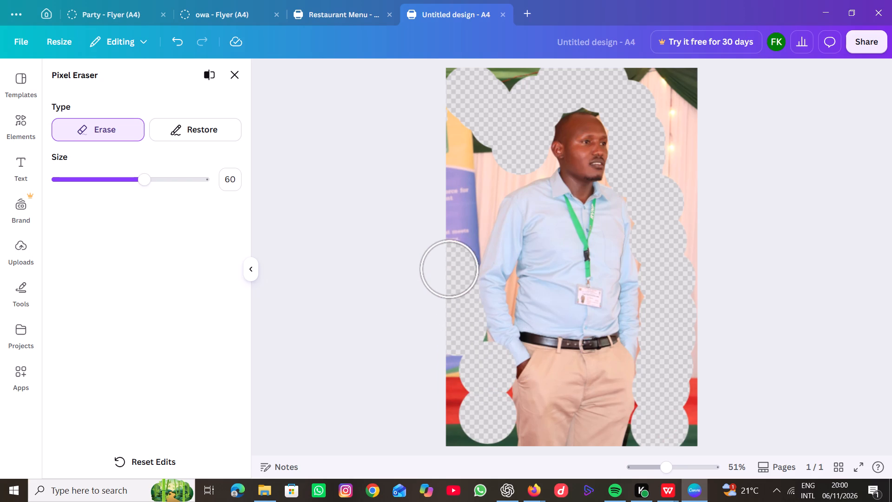
pyautogui.moveTo(451, 256); pyautogui.dragTo(475, 204)
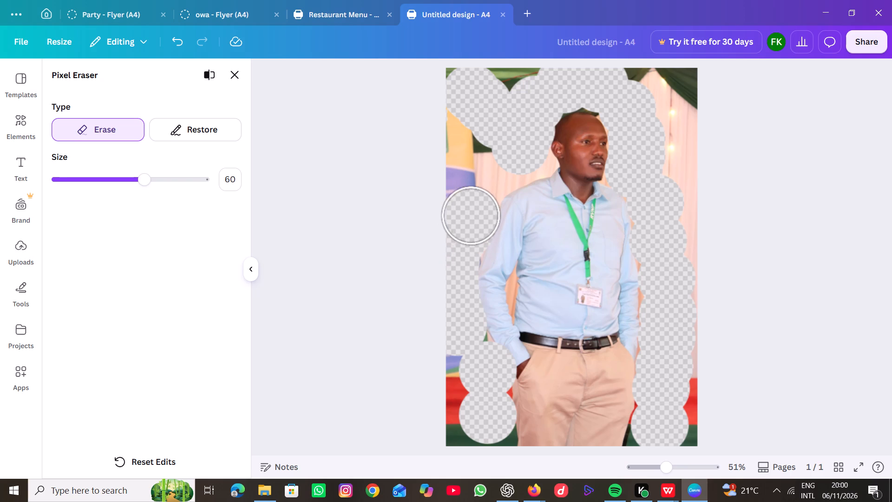
pyautogui.moveTo(475, 204); pyautogui.dragTo(519, 41)
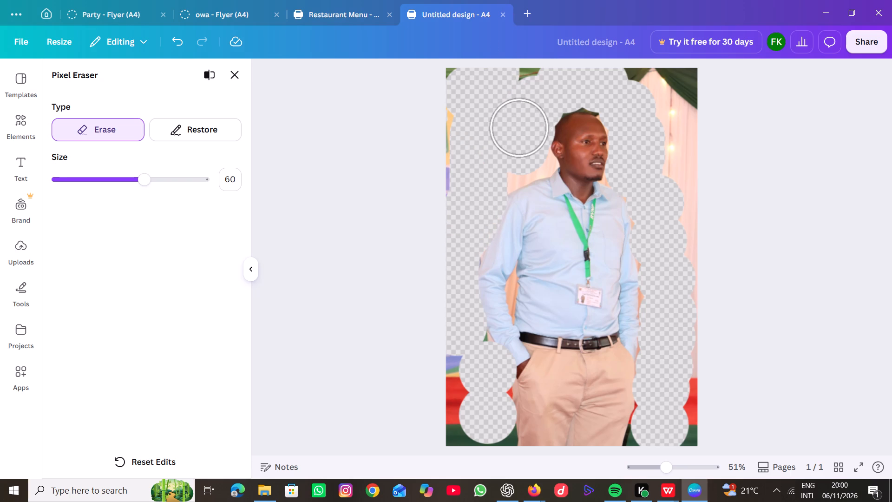
pyautogui.click(525, 157)
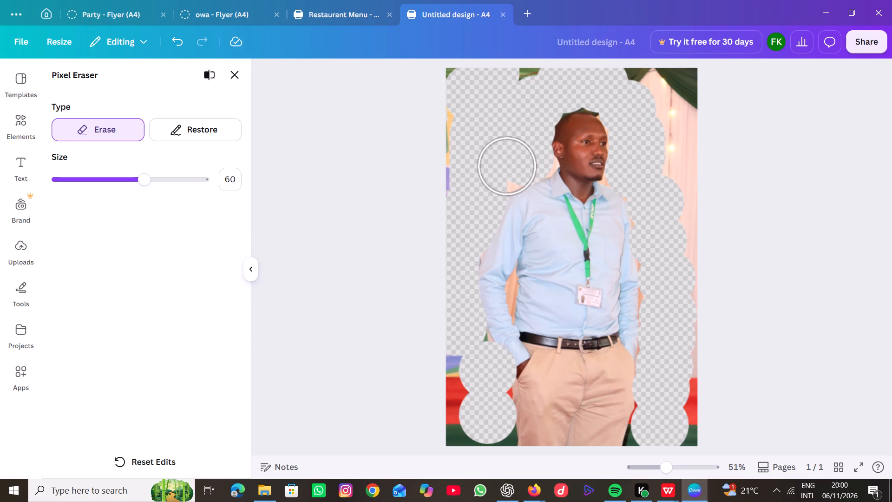
pyautogui.click(507, 166)
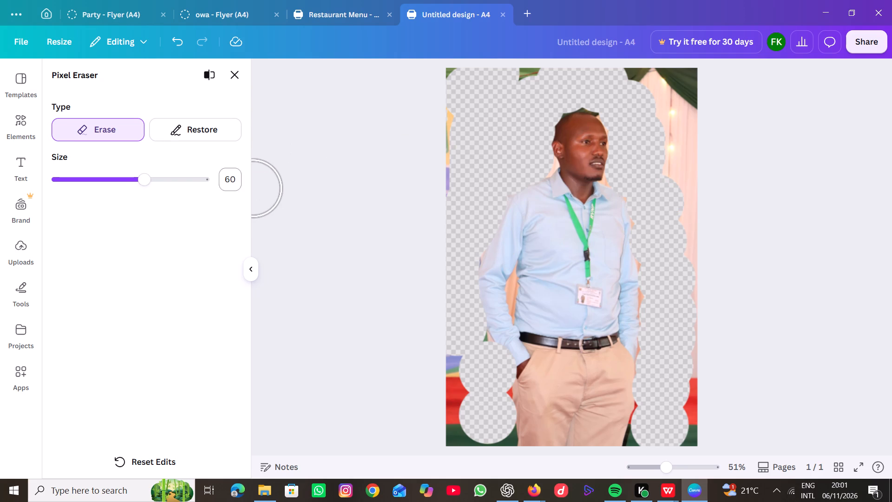
pyautogui.click(287, 209)
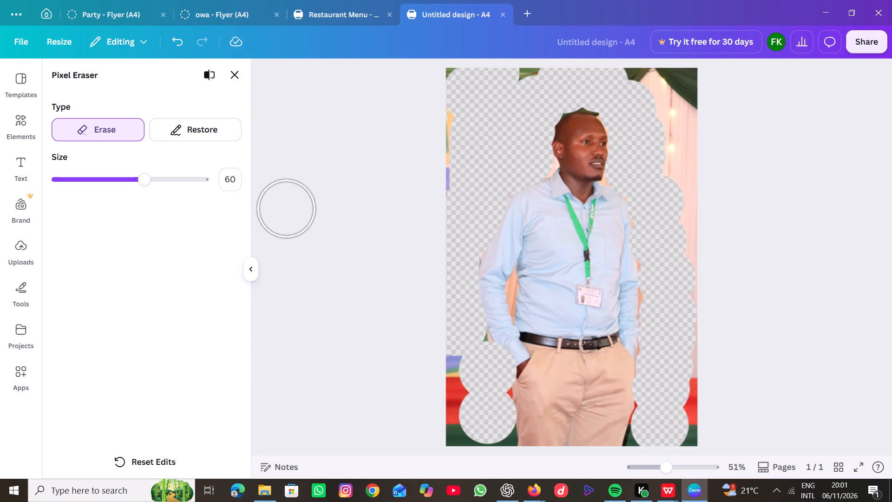
pyautogui.click(250, 268)
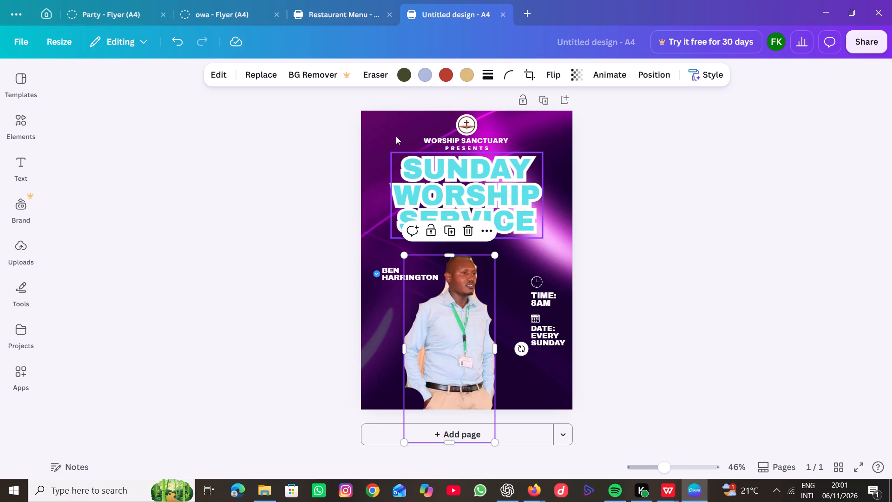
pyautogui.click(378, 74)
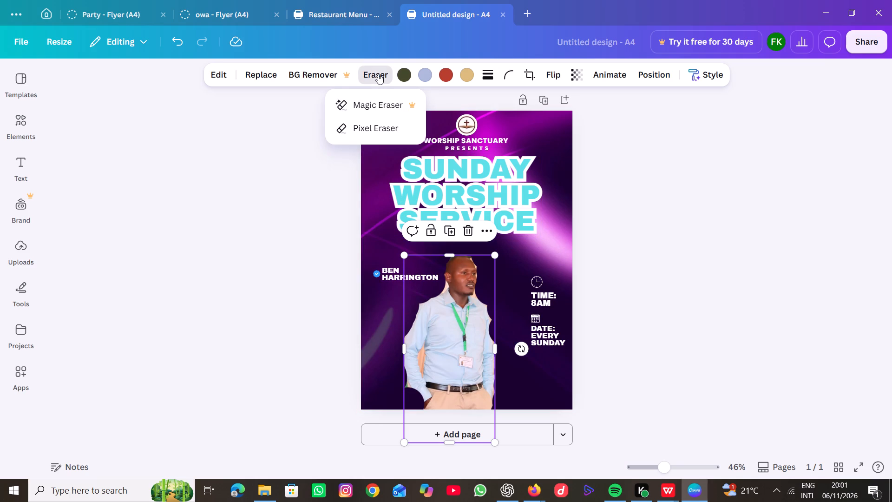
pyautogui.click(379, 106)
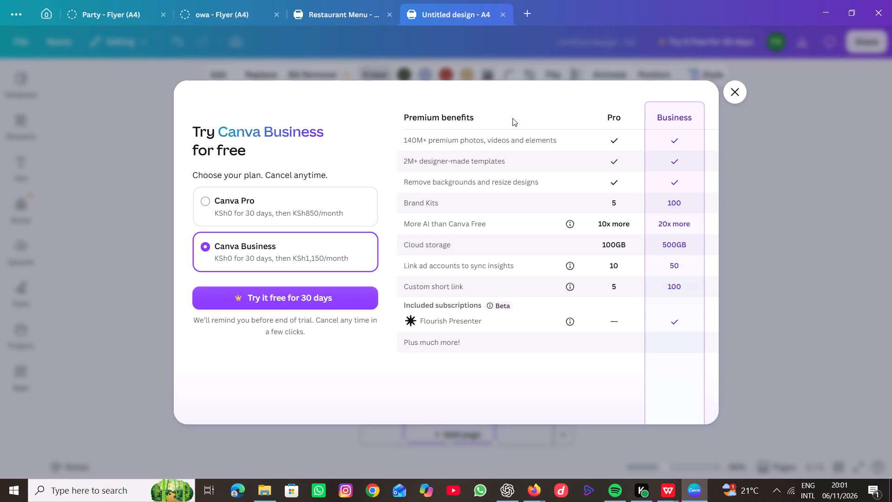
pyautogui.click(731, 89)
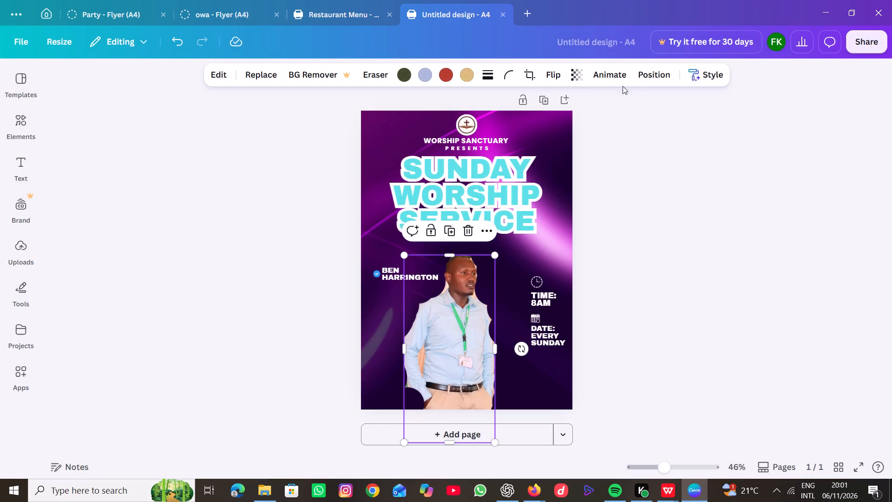
# Reset all Pixel Eraser edits on the speaker photo.
pyautogui.click(380, 72)
pyautogui.click(380, 126)
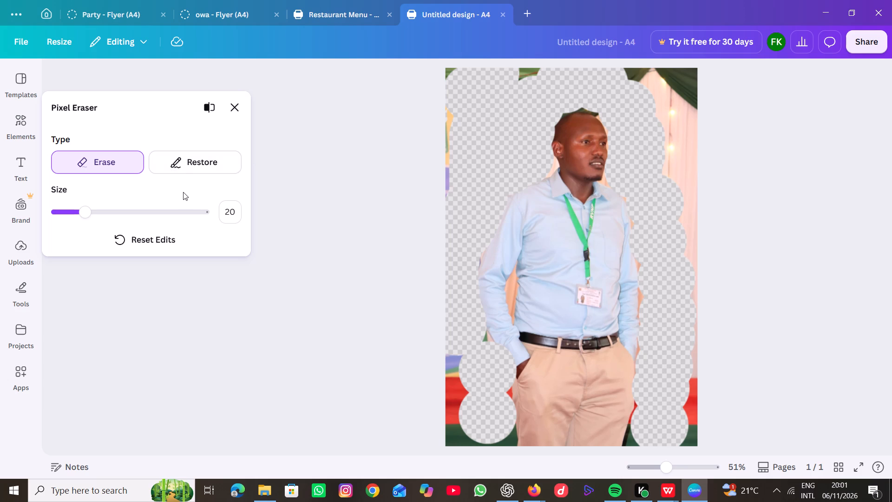
pyautogui.click(173, 235)
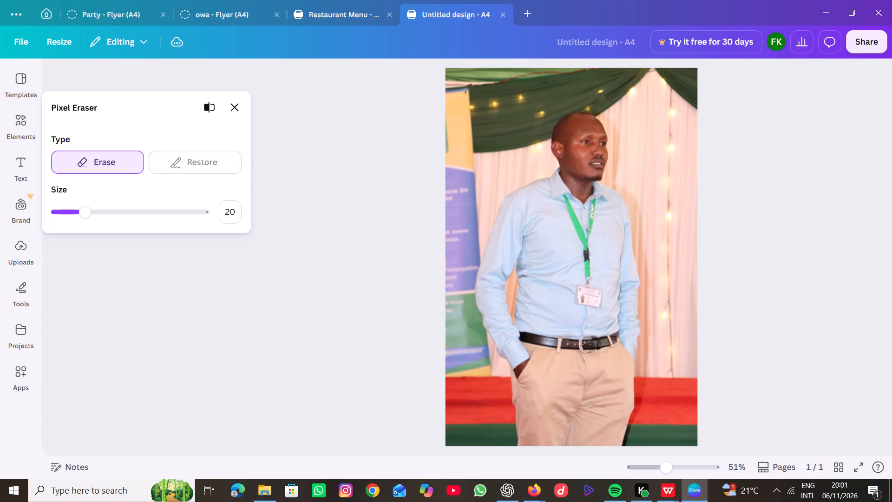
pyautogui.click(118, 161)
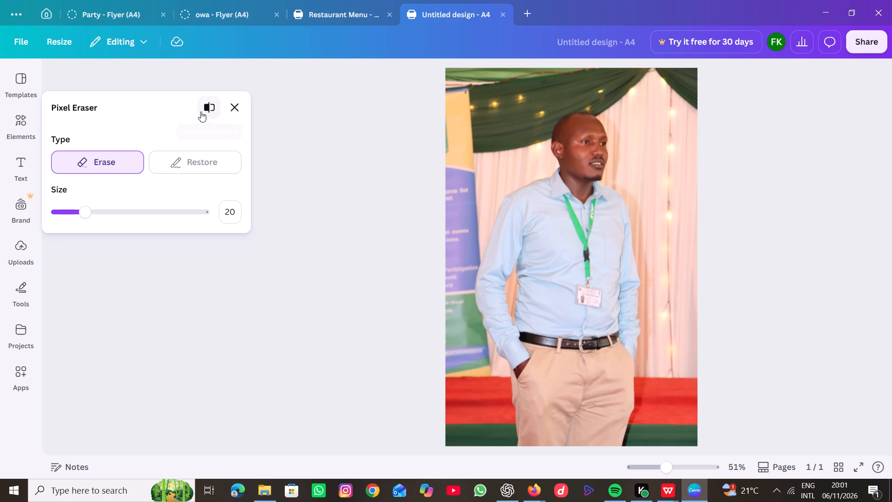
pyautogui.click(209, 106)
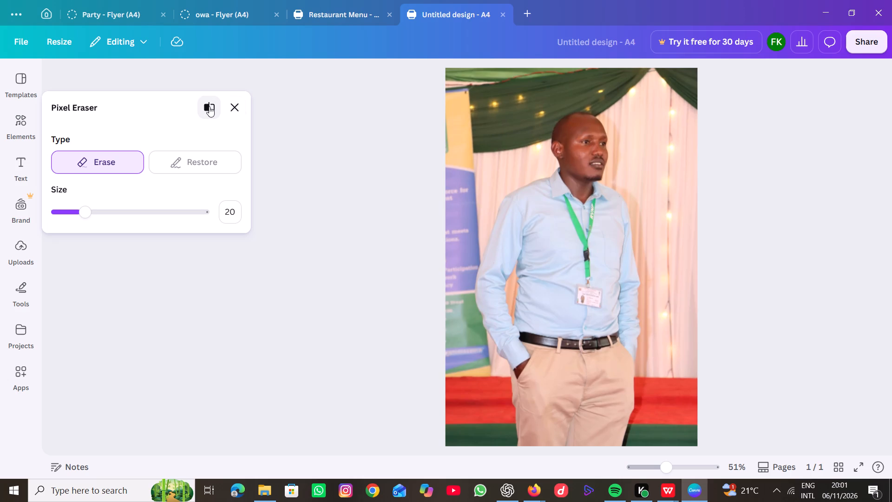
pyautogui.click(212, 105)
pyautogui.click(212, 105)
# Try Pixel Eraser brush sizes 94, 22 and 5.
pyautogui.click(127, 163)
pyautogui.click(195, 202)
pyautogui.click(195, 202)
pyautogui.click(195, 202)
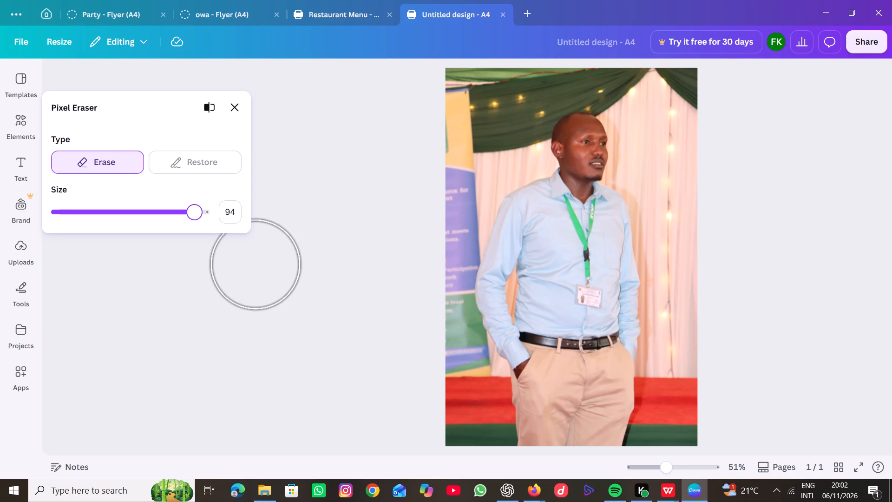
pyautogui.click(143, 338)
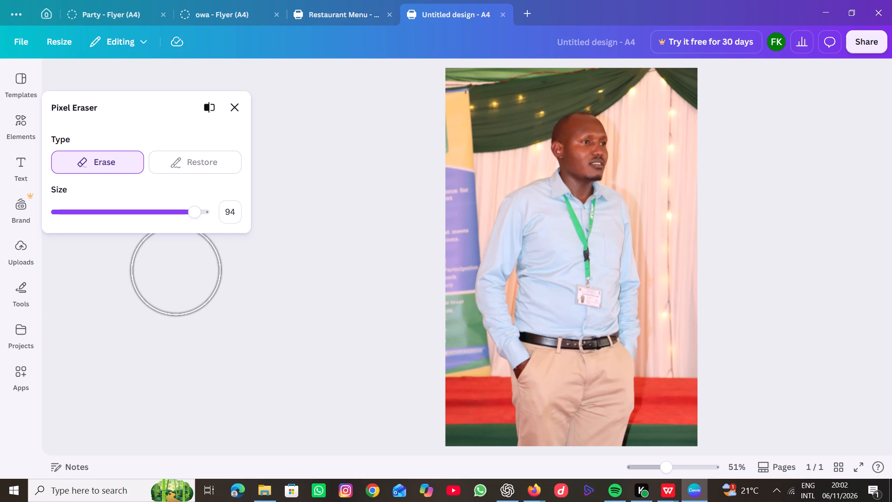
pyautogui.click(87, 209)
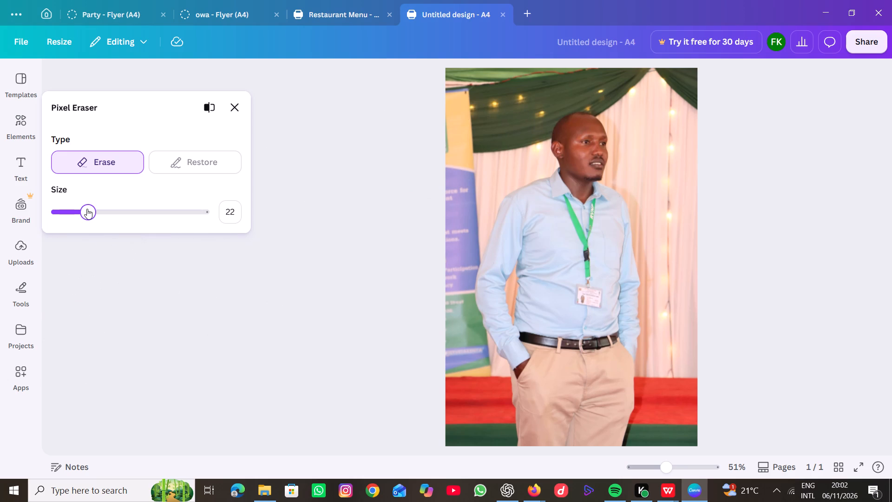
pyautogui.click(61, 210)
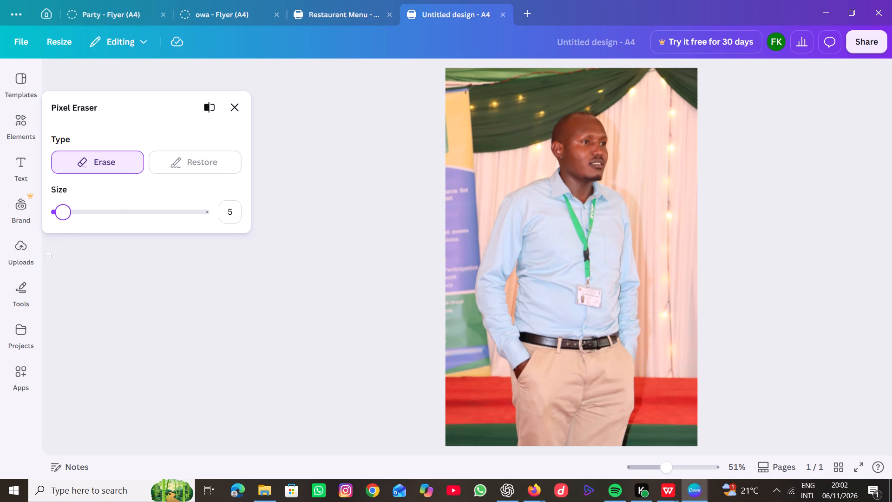
# Erase the drape and curtain around the man's head, from beside his ear over the top to his chin, at eraser size 39.
pyautogui.click(112, 211)
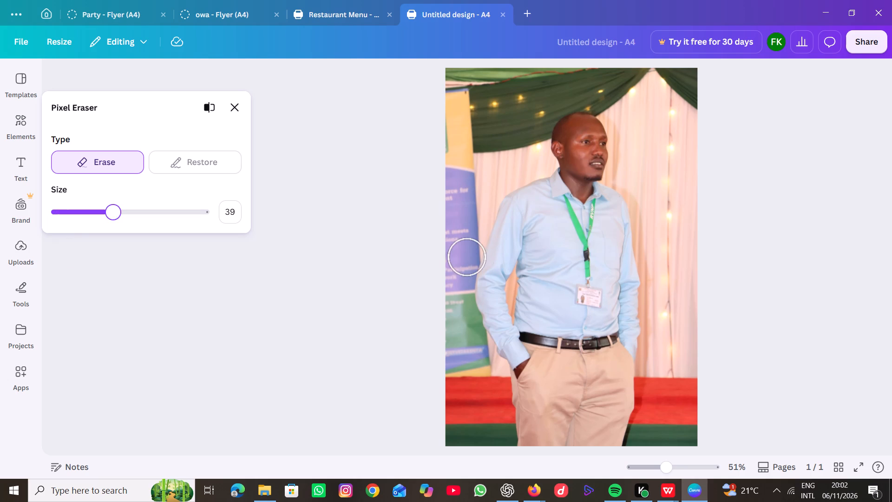
pyautogui.click(530, 158)
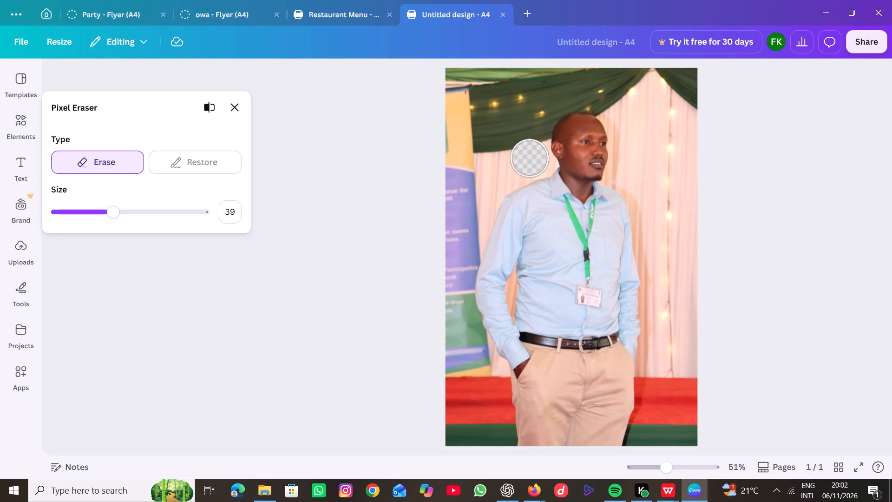
pyautogui.click(534, 129)
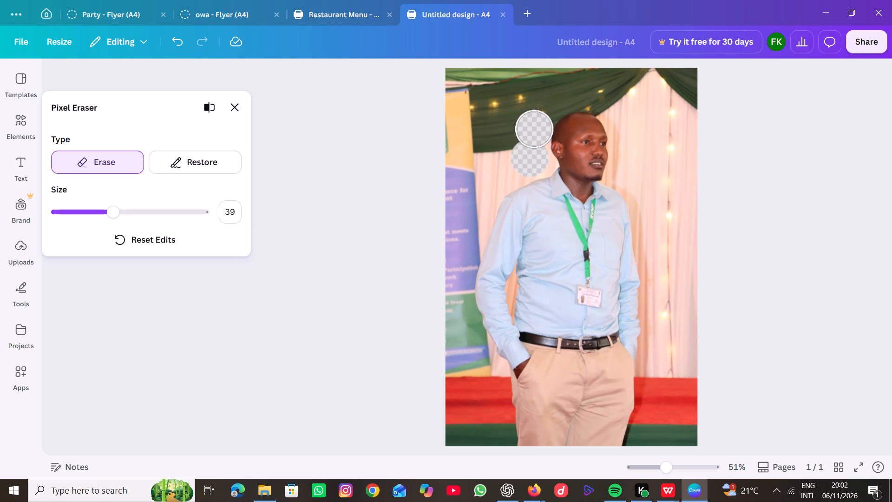
pyautogui.click(547, 104)
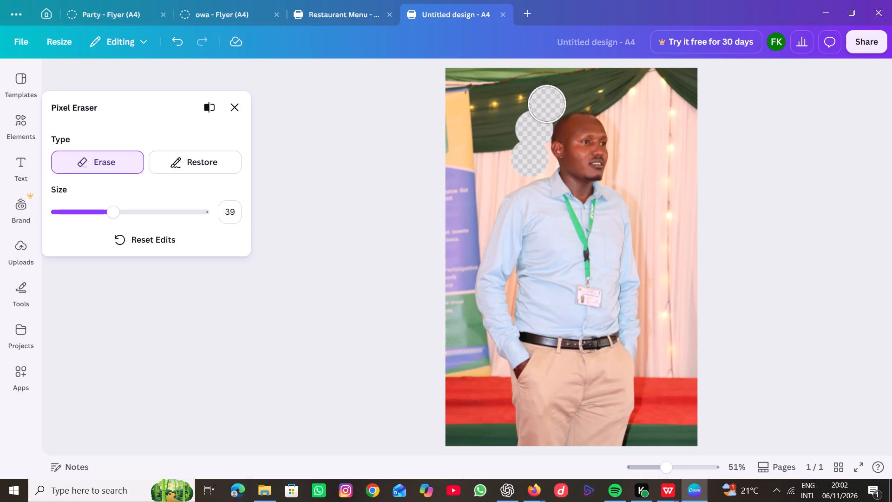
pyautogui.click(581, 96)
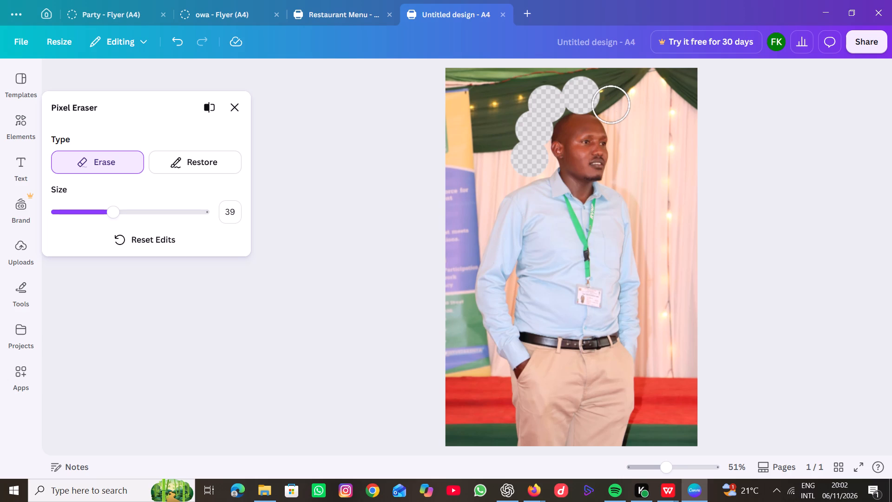
pyautogui.click(611, 105)
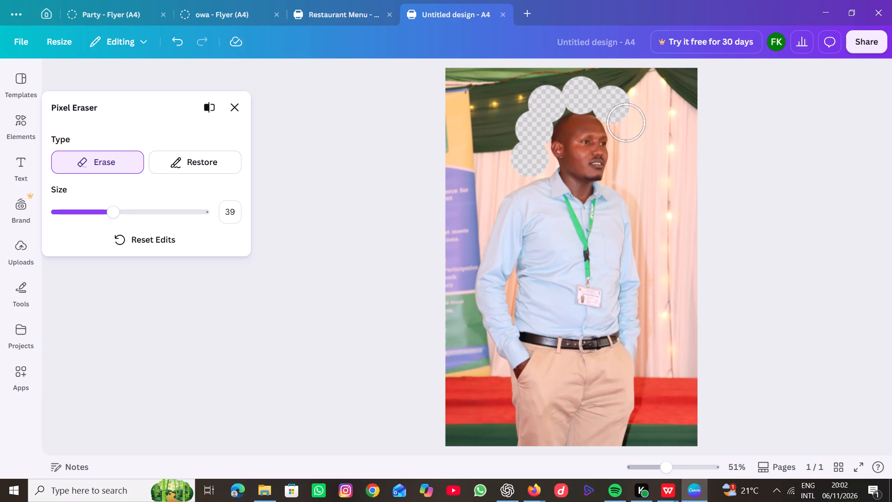
pyautogui.click(622, 120)
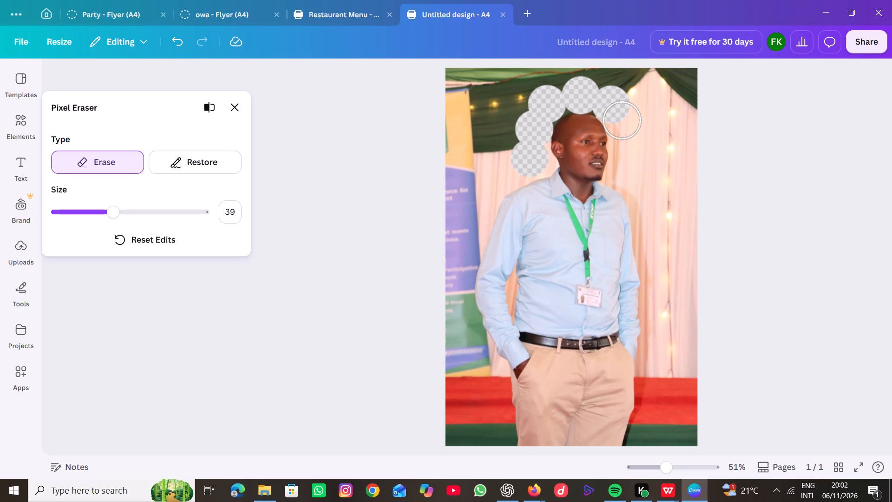
pyautogui.click(628, 149)
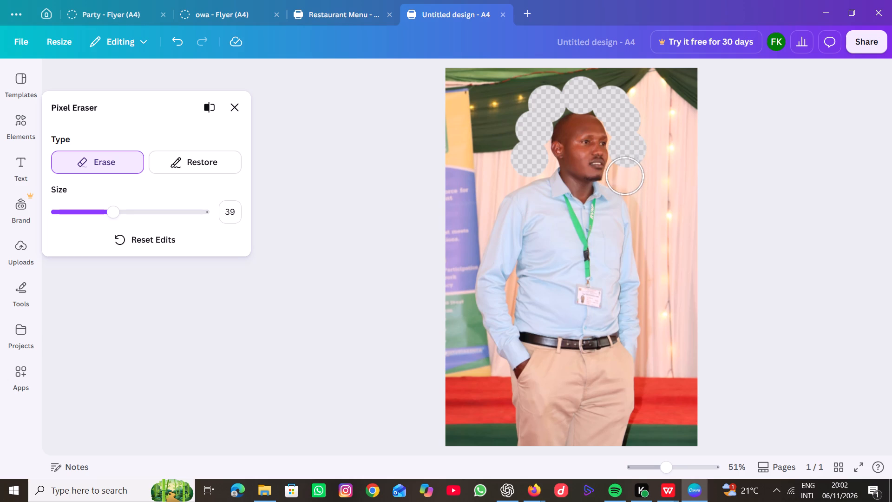
pyautogui.click(625, 176)
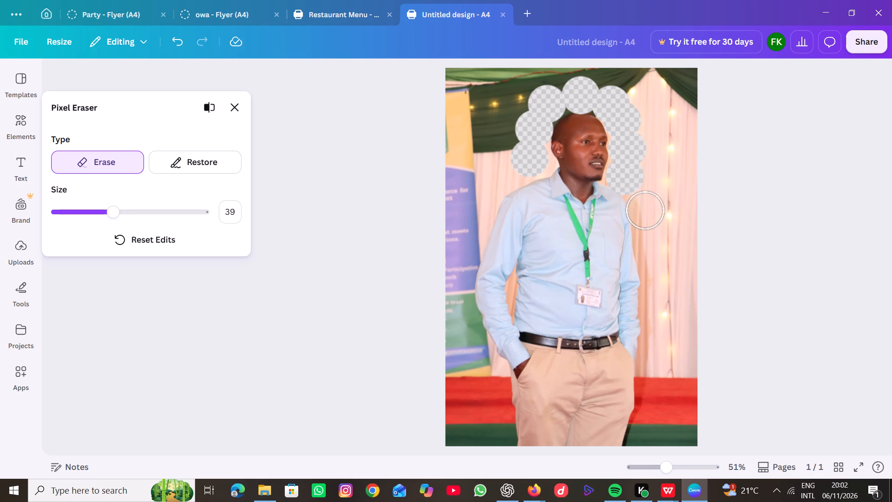
# Erase the curtain along the photo's right-hand side of the man, from his shoulder down to his waist, at eraser size 39.
pyautogui.click(644, 203)
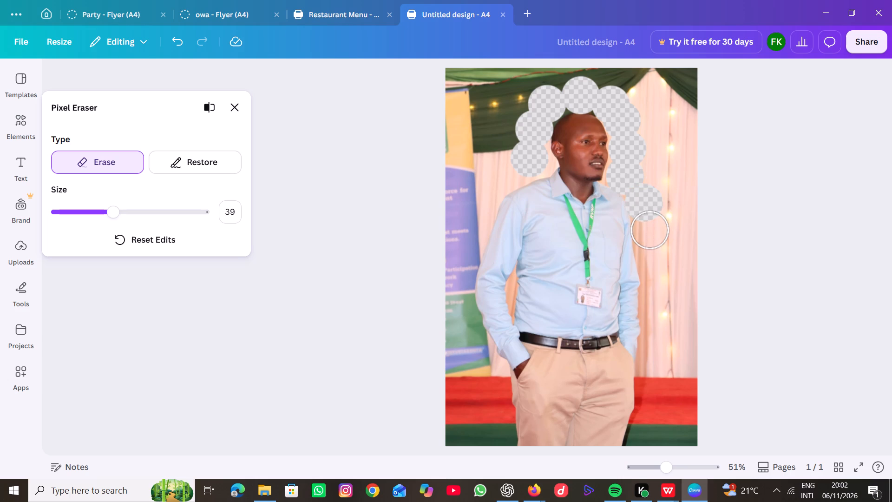
pyautogui.click(650, 231)
pyautogui.click(656, 263)
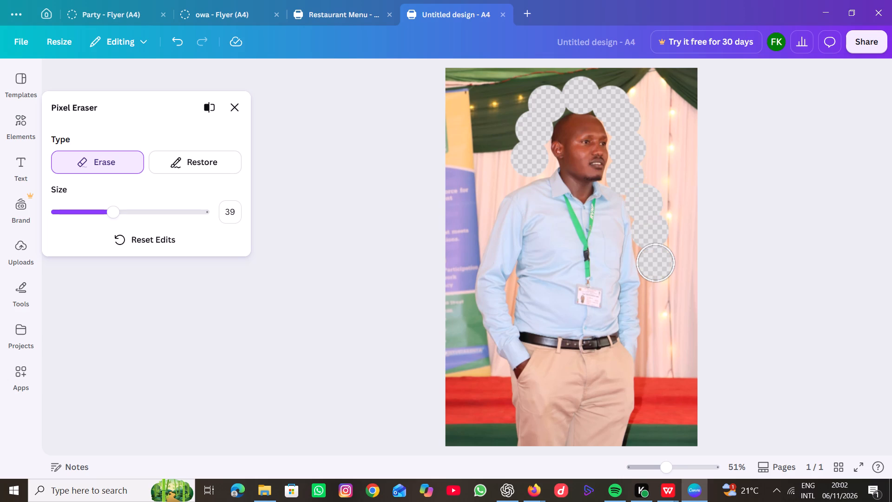
pyautogui.click(660, 297)
pyautogui.click(661, 288)
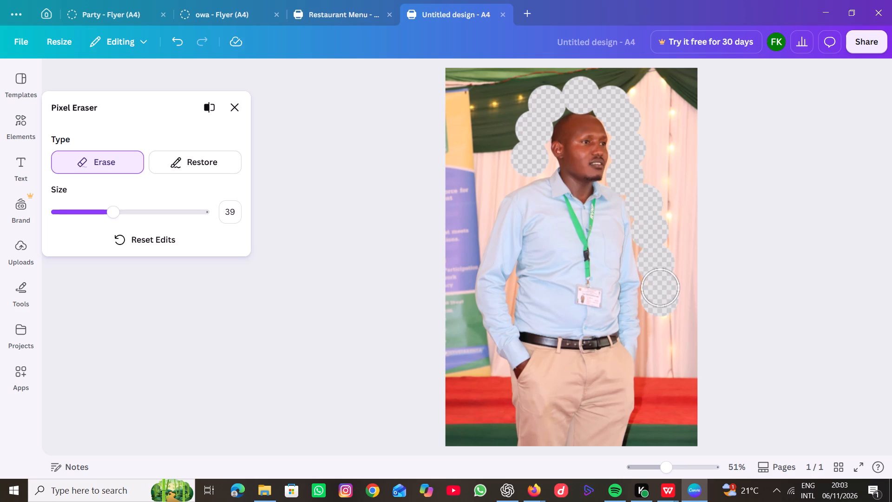
pyautogui.click(658, 285)
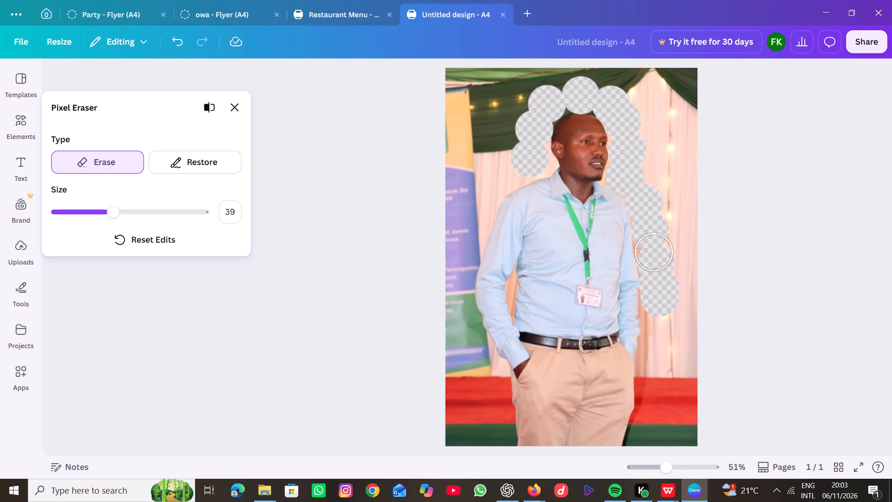
pyautogui.click(653, 250)
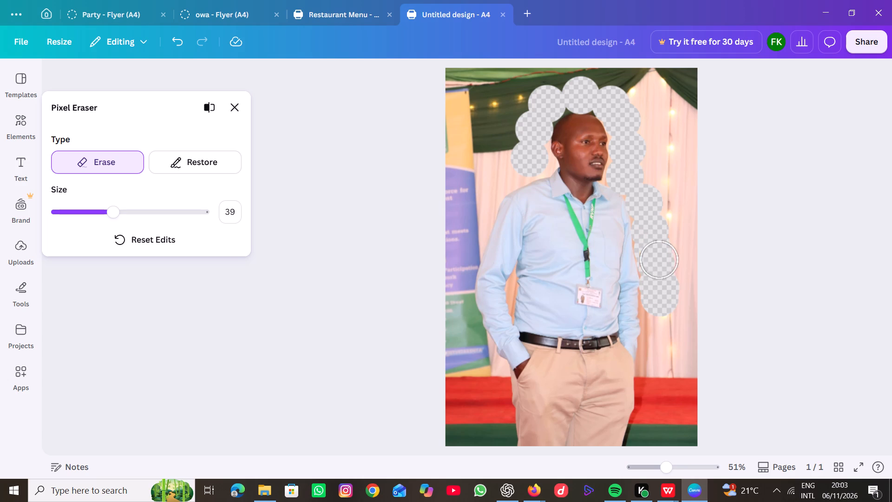
pyautogui.click(658, 307)
pyautogui.click(657, 297)
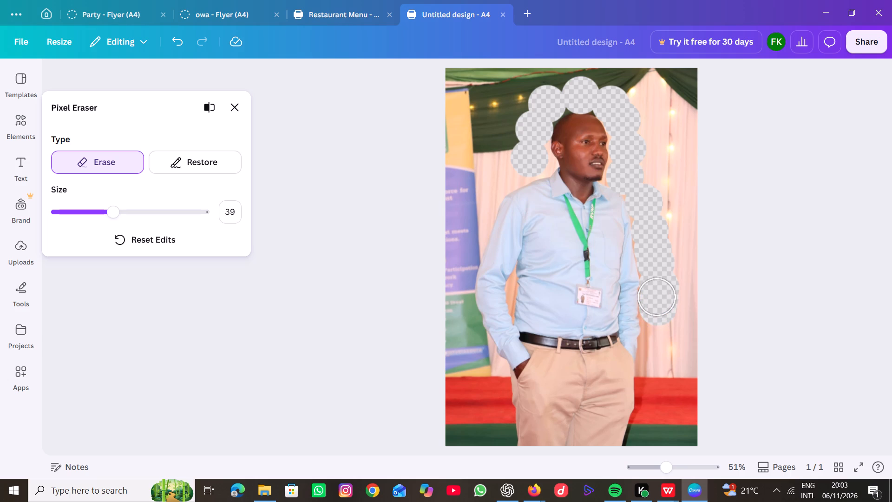
pyautogui.doubleClick(654, 323)
pyautogui.click(654, 323)
# Erase the curtain and the red and green floor strips beside the man's trousers, on the photo's right-hand side, down to the bottom edge.
pyautogui.click(660, 347)
pyautogui.moveTo(660, 347); pyautogui.dragTo(658, 348)
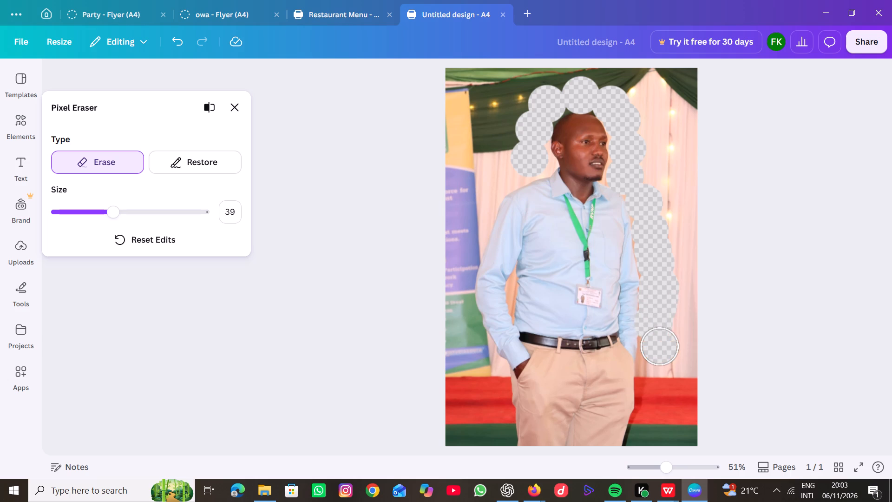
pyautogui.moveTo(658, 348); pyautogui.dragTo(652, 350)
pyautogui.click(652, 350)
pyautogui.moveTo(661, 375); pyautogui.dragTo(651, 385)
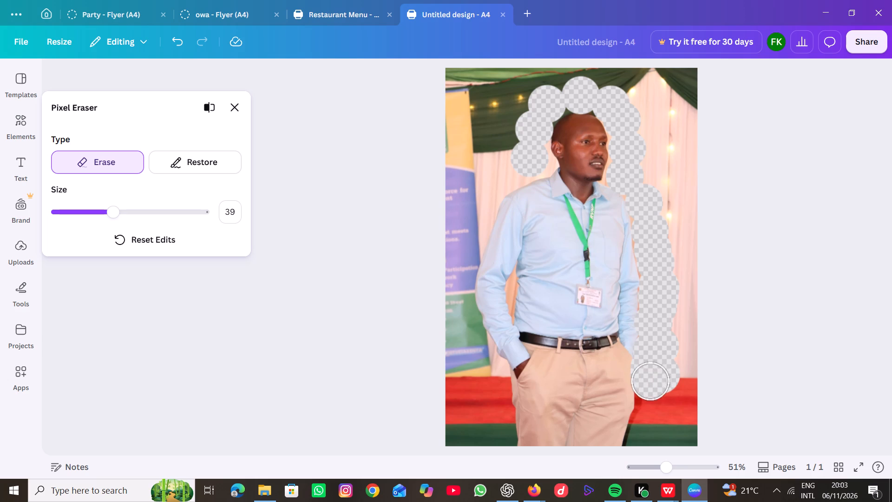
pyautogui.moveTo(651, 385); pyautogui.dragTo(649, 501)
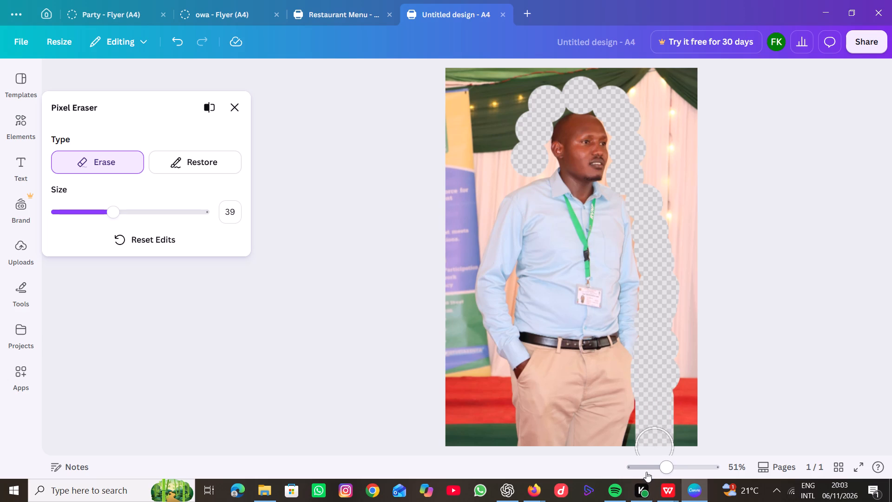
pyautogui.click(643, 433)
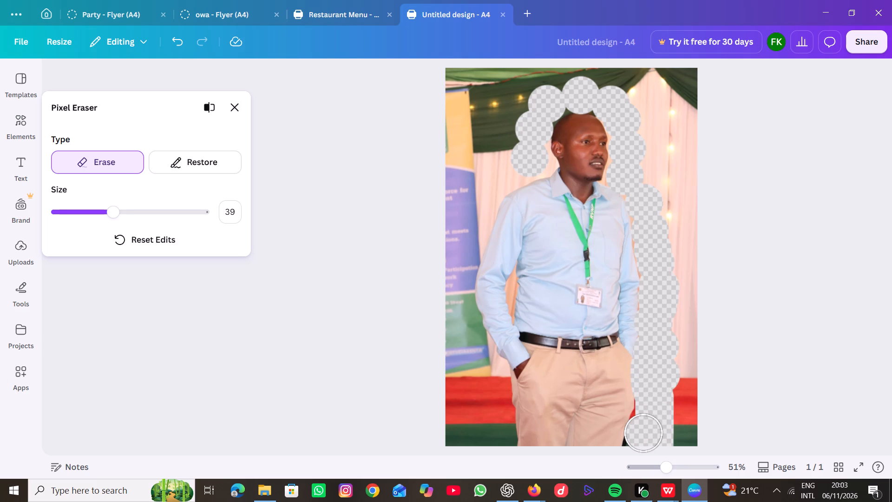
pyautogui.click(645, 425)
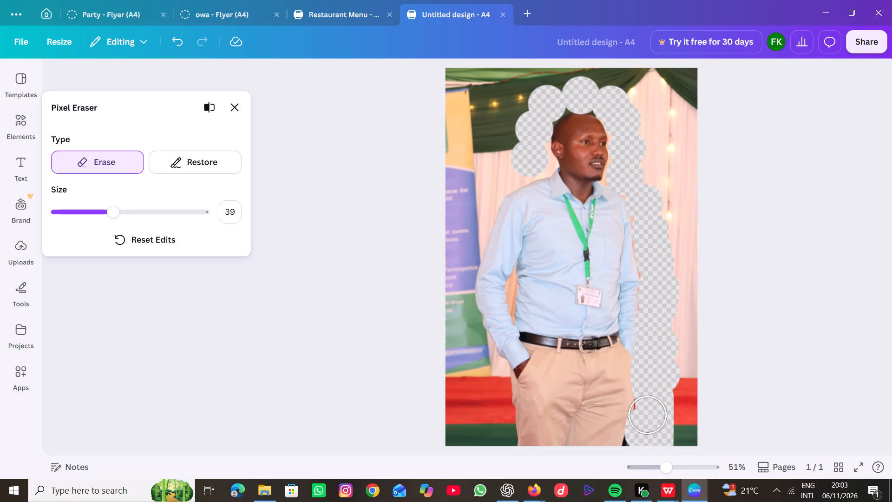
pyautogui.click(648, 414)
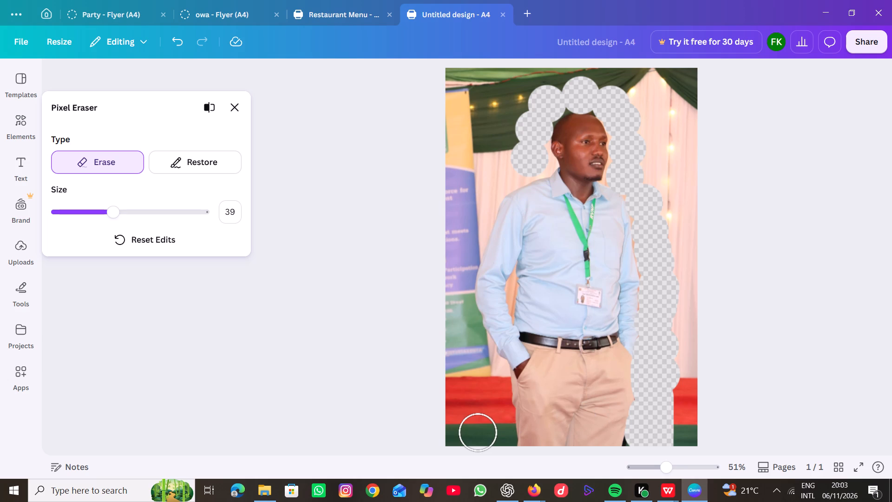
# Erase the floor strips and banner along the photo's left-hand side of the man, from the bottom edge up past his forearm, at eraser size 39.
pyautogui.click(501, 430)
pyautogui.click(500, 420)
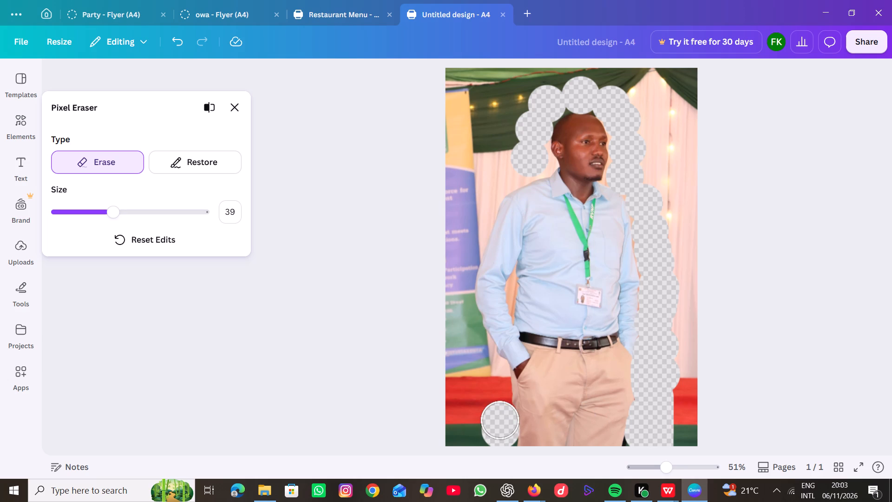
pyautogui.click(494, 411)
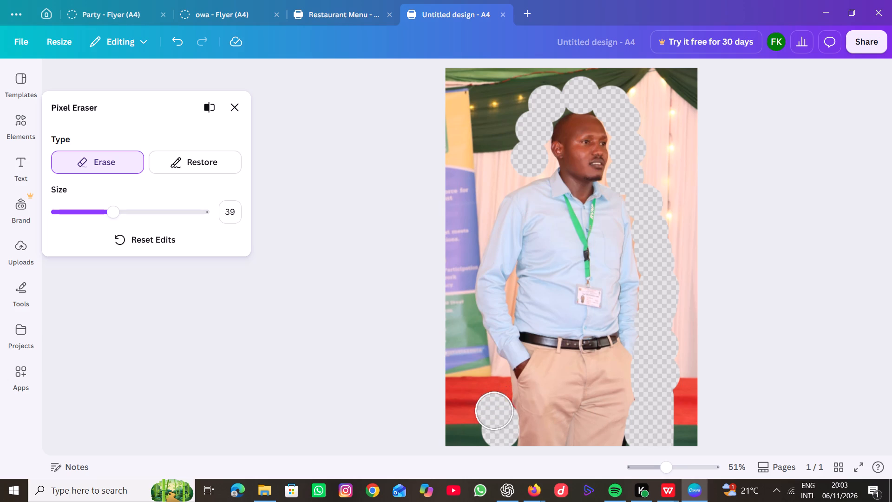
pyautogui.click(499, 409)
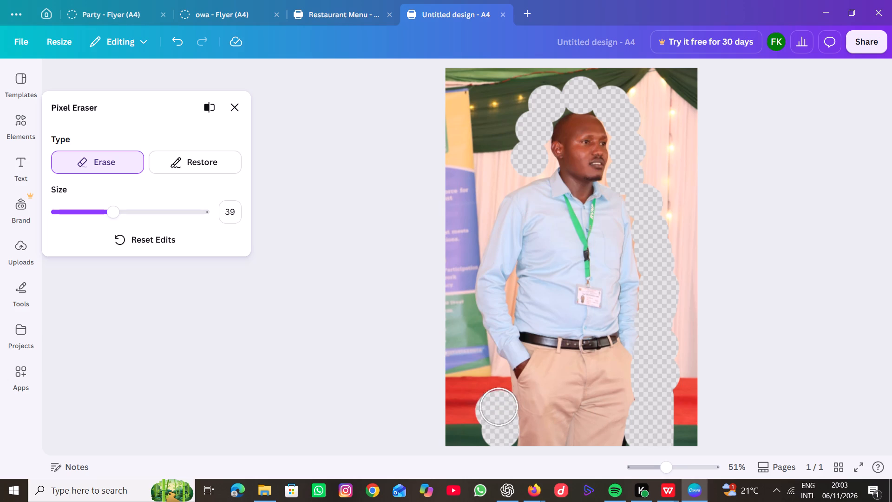
pyautogui.click(497, 390)
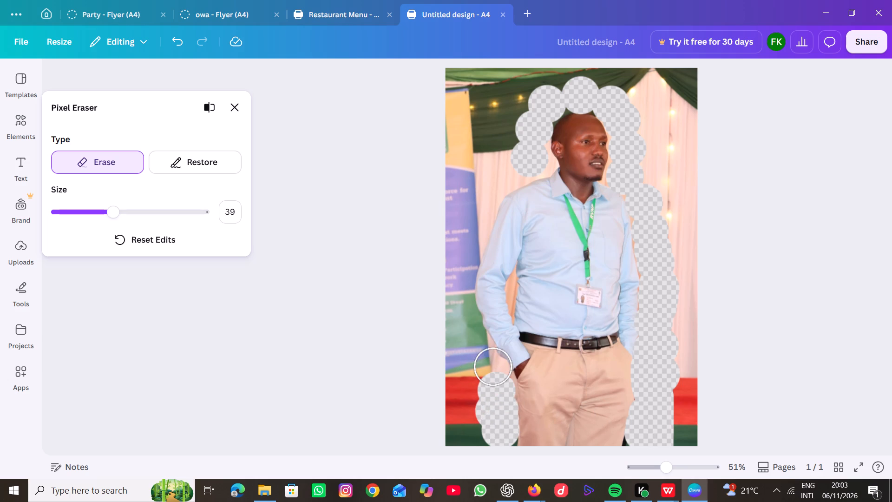
pyautogui.moveTo(493, 367); pyautogui.dragTo(472, 344)
pyautogui.click(472, 344)
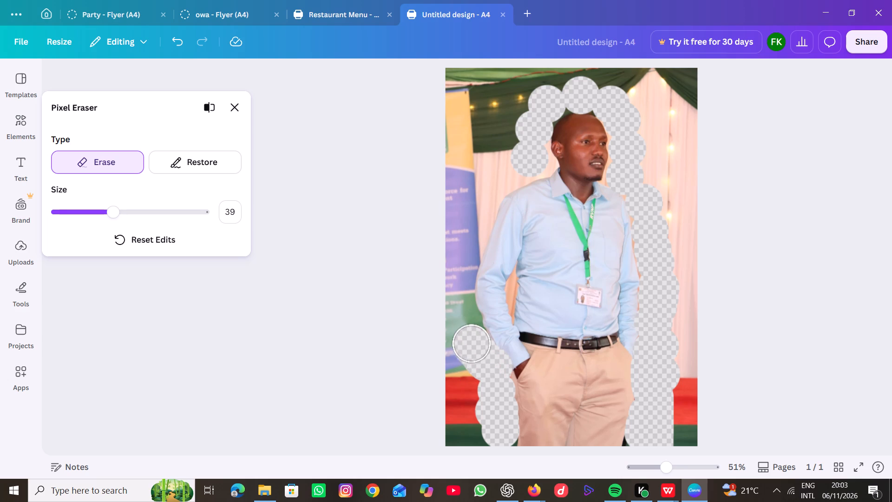
pyautogui.click(466, 323)
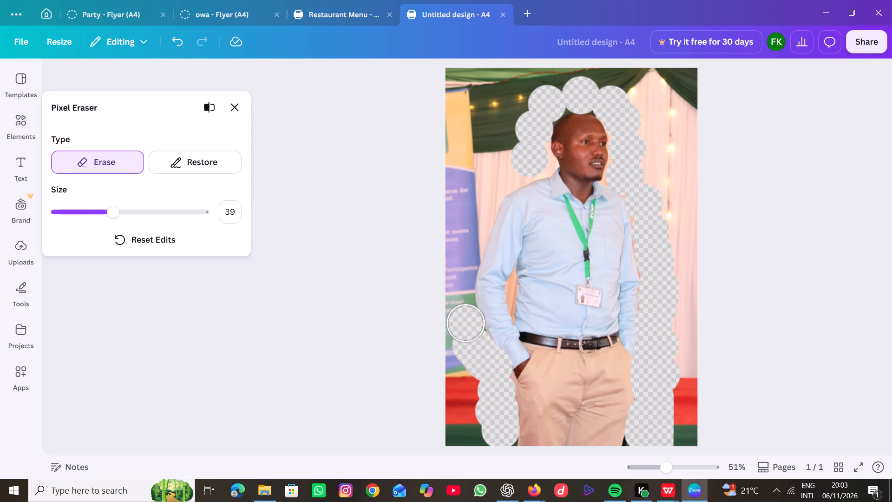
pyautogui.click(466, 309)
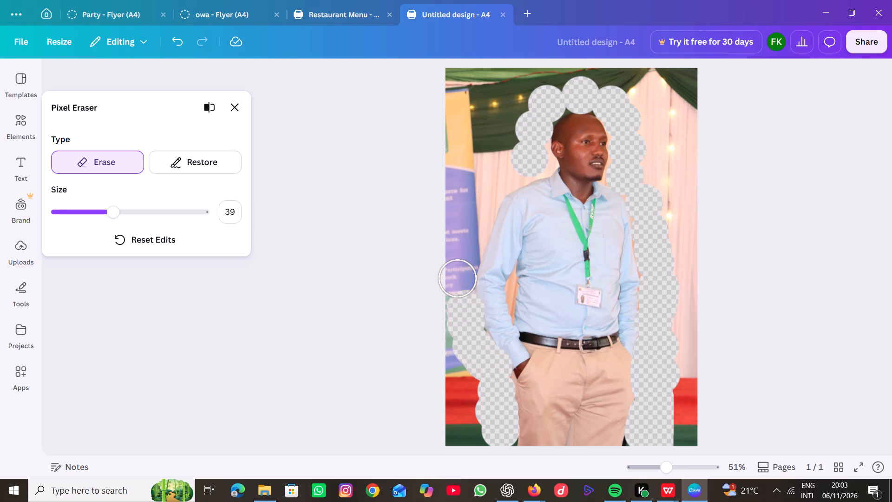
# Erase the banner and curtain from the man's elbow up over his shoulder to his neck, on the photo's left-hand side, at eraser size 39.
pyautogui.click(458, 277)
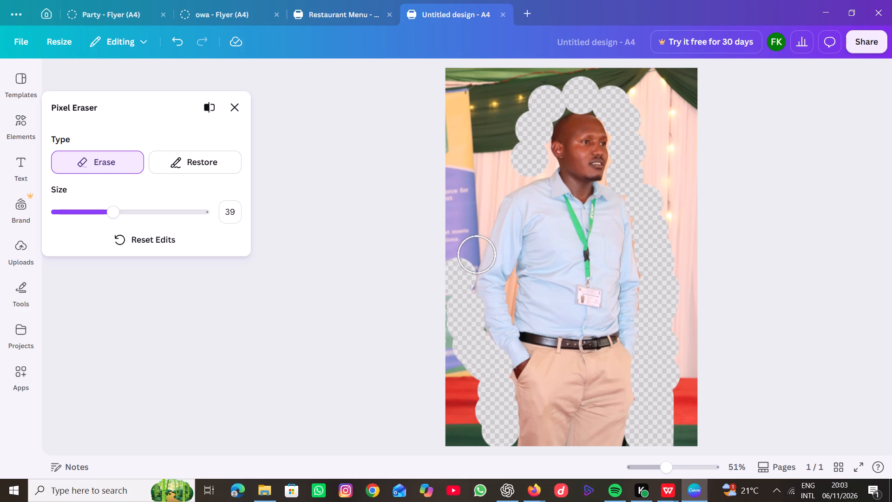
pyautogui.click(477, 254)
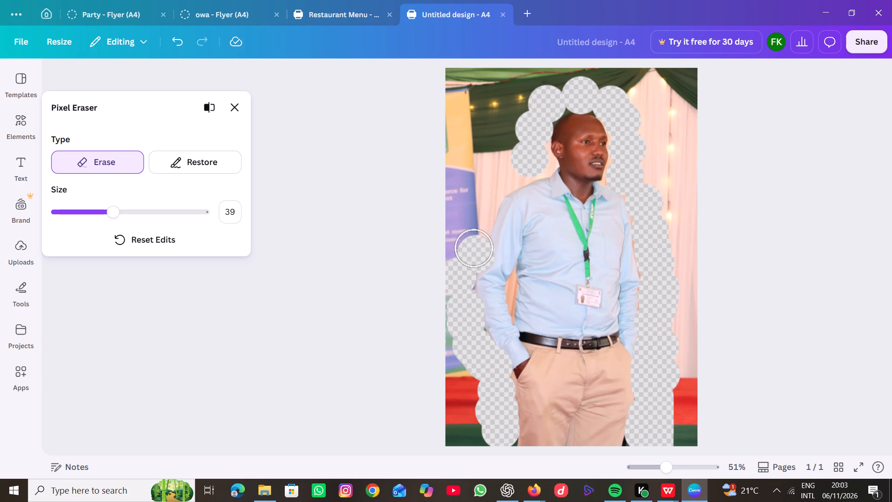
pyautogui.click(474, 251)
pyautogui.click(476, 234)
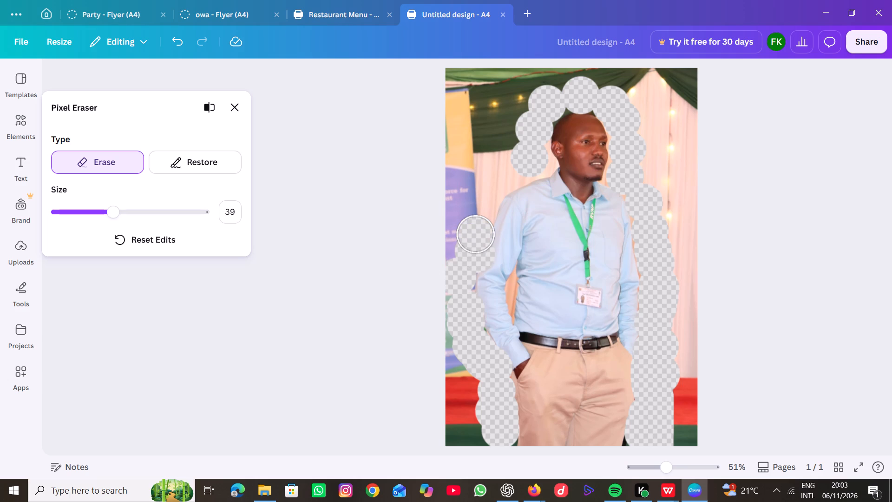
pyautogui.click(481, 212)
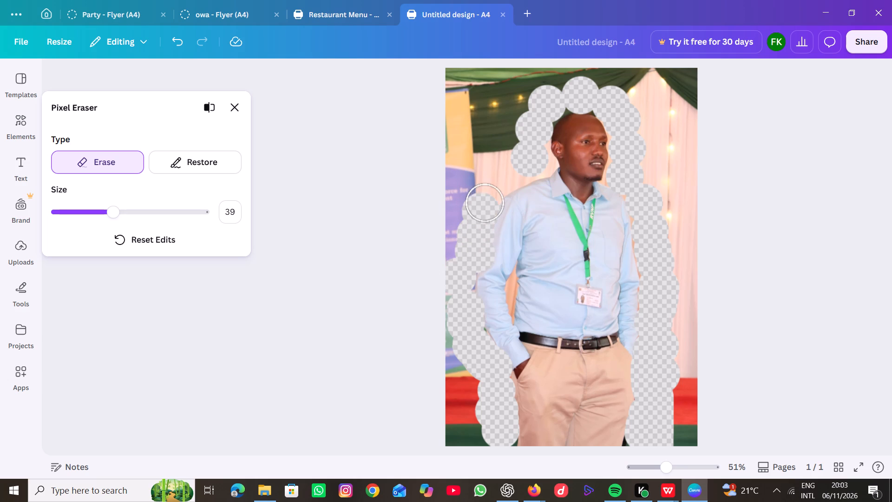
pyautogui.click(495, 184)
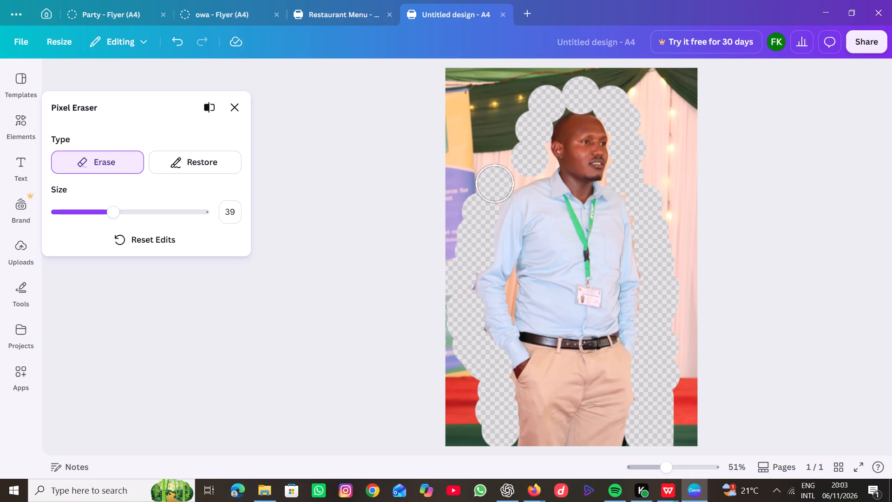
pyautogui.click(513, 170)
pyautogui.click(513, 170)
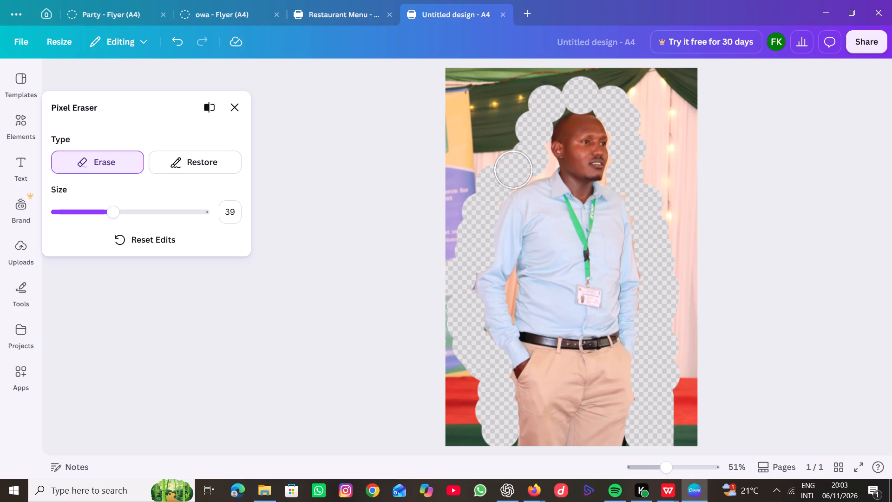
pyautogui.click(522, 167)
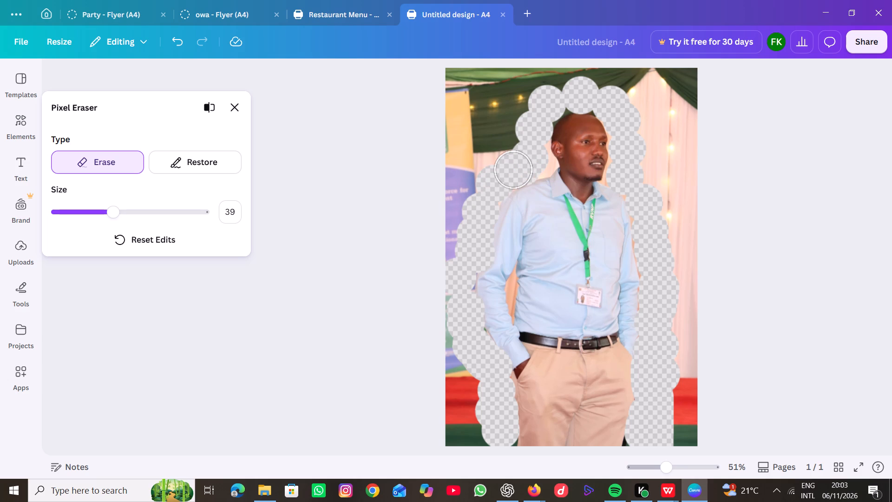
pyautogui.click(513, 170)
pyautogui.click(511, 176)
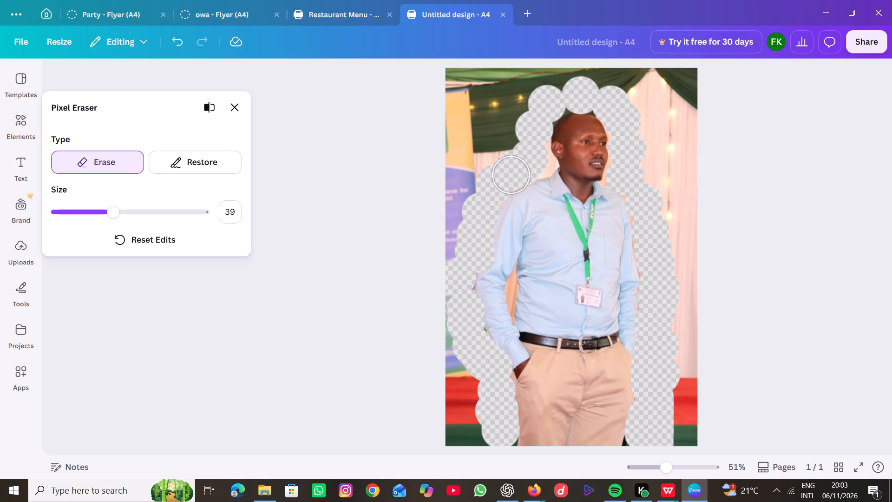
pyautogui.click(534, 165)
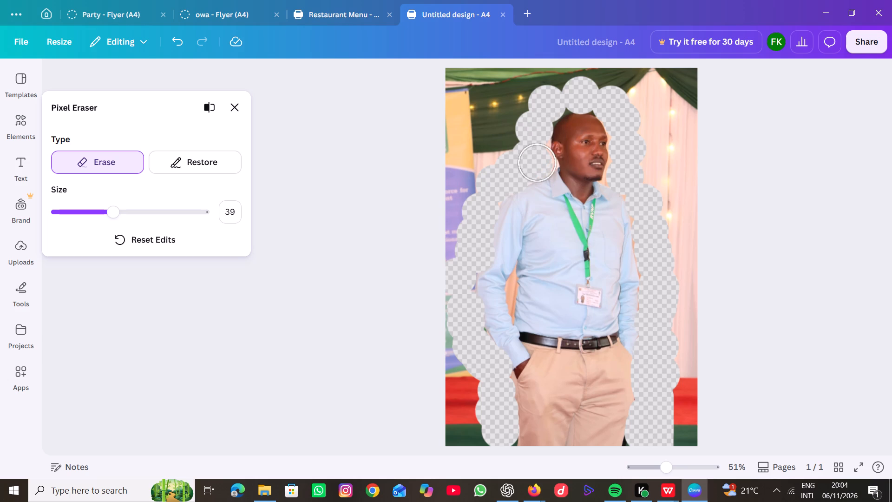
pyautogui.click(537, 159)
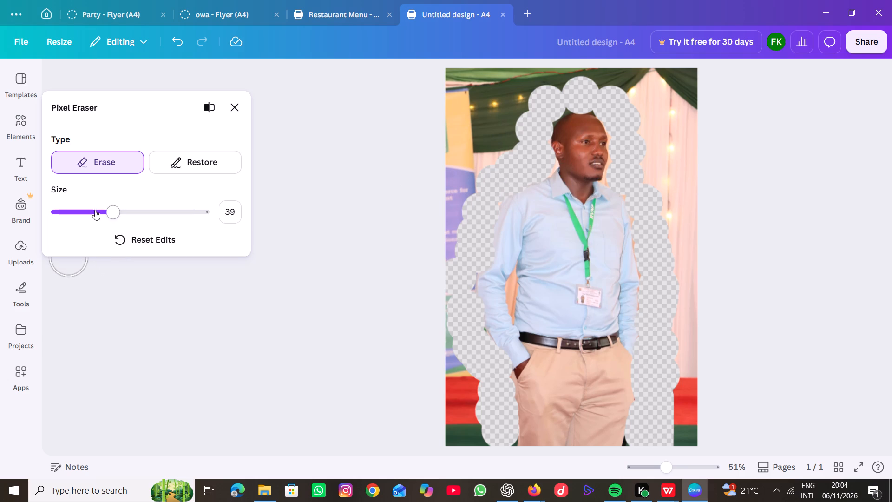
# Set the eraser size to 11 and erase the background remnants around the man's neck, chin and the front of his face.
pyautogui.click(71, 214)
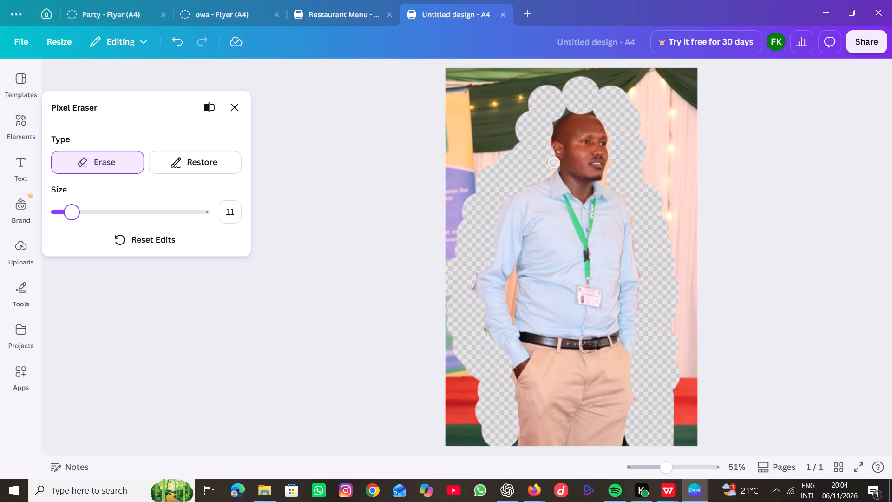
pyautogui.click(554, 163)
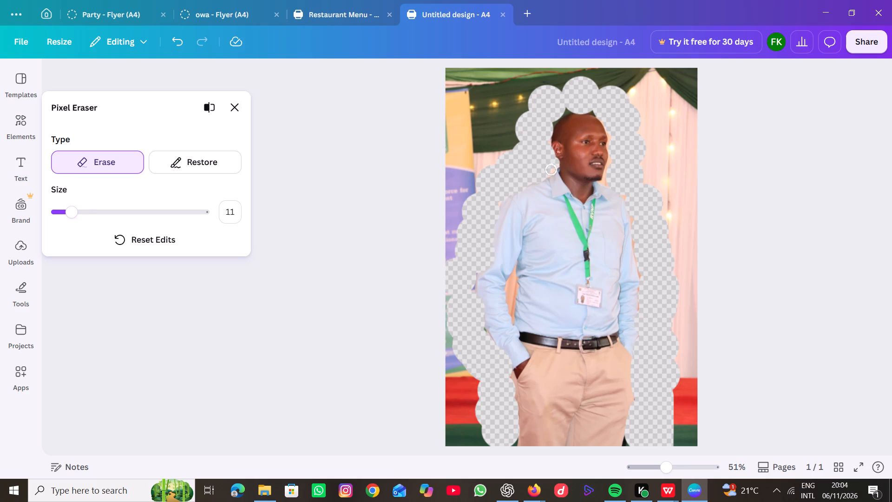
pyautogui.click(551, 170)
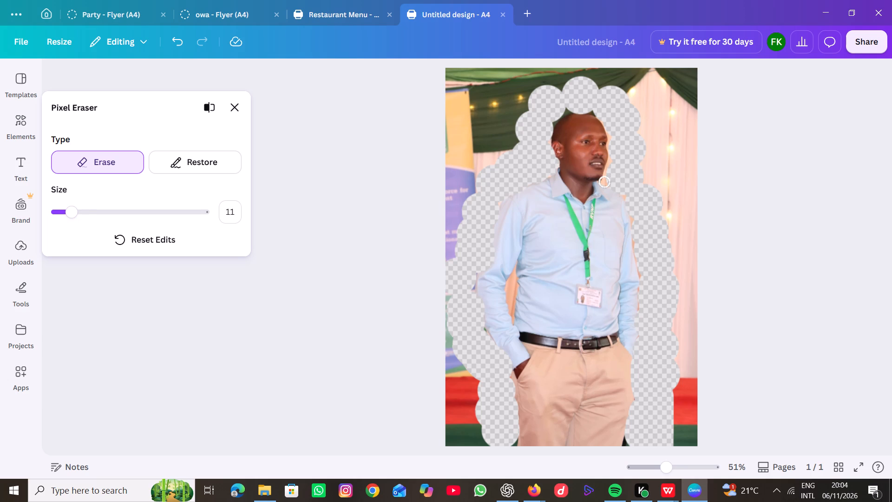
pyautogui.click(605, 182)
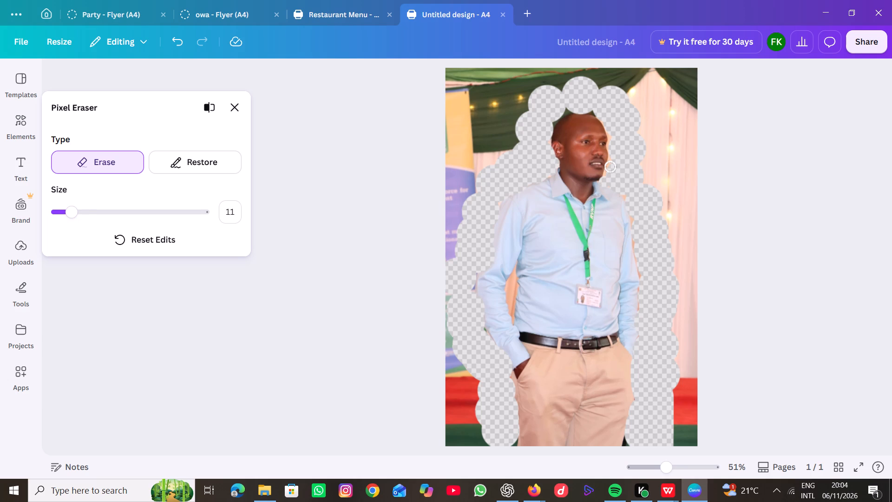
pyautogui.click(610, 167)
pyautogui.click(612, 156)
pyautogui.moveTo(612, 147); pyautogui.dragTo(612, 140)
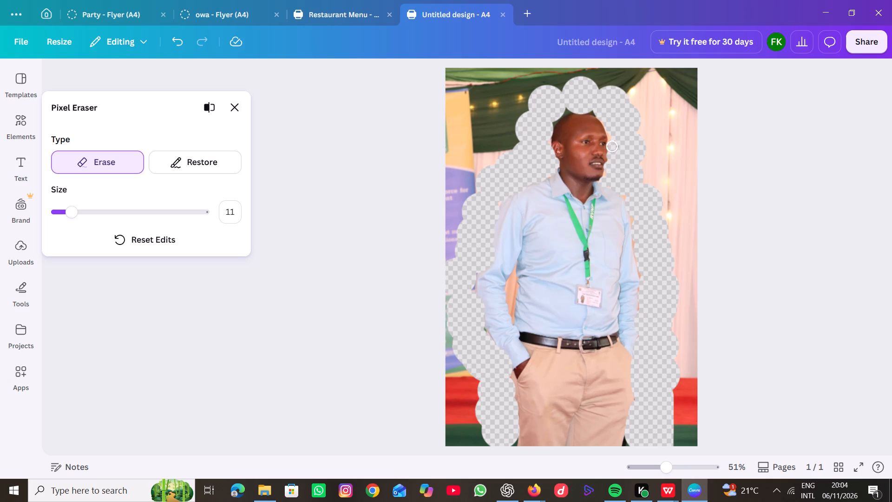
pyautogui.moveTo(612, 140); pyautogui.dragTo(611, 132)
pyautogui.click(611, 132)
# Erase the curtain remnants along the shoulder and upper arm on the photo's right-hand side at eraser size 11.
pyautogui.moveTo(626, 192); pyautogui.dragTo(643, 214)
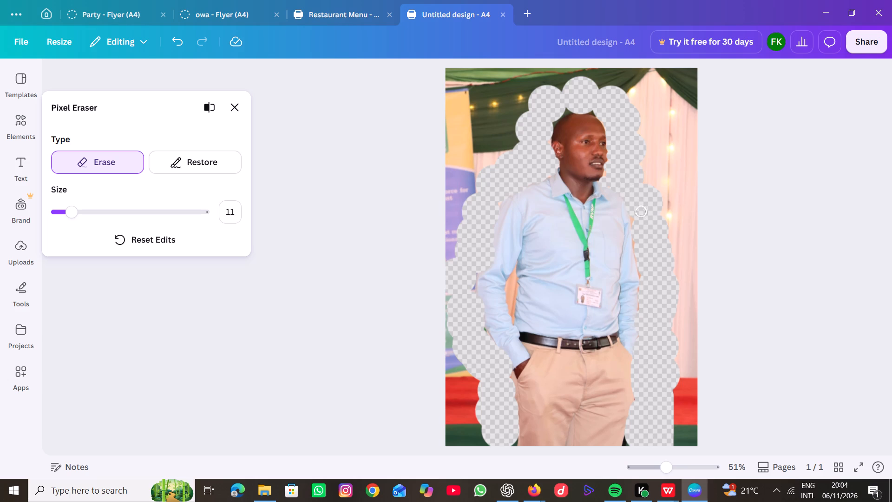
pyautogui.moveTo(643, 214); pyautogui.dragTo(636, 222)
pyautogui.click(636, 222)
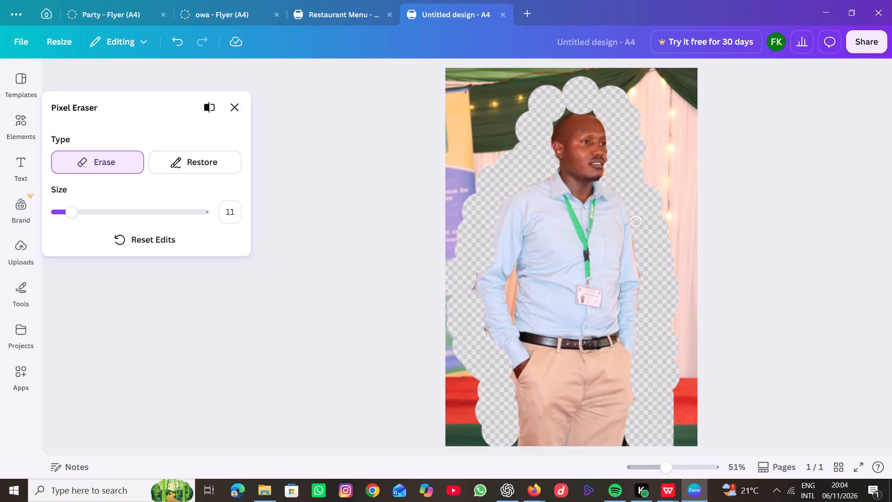
pyautogui.click(636, 215)
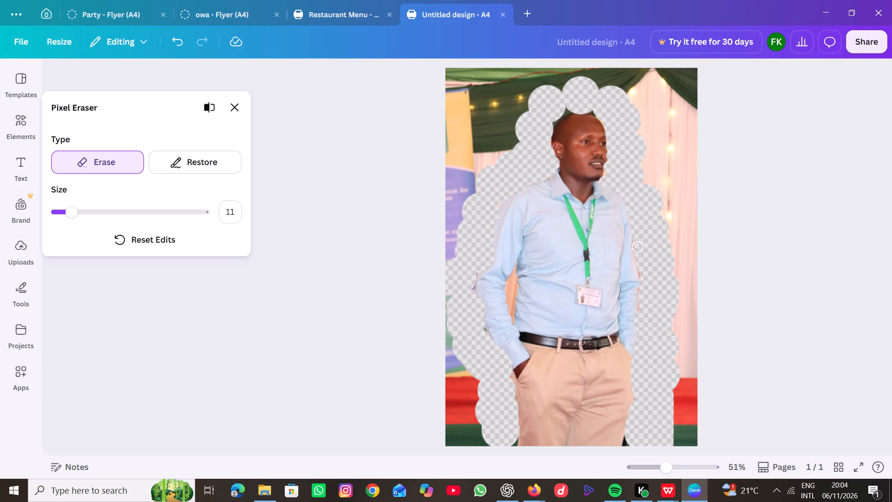
pyautogui.click(639, 249)
# Erase the background showing in the gap between the man's bent arm and torso, on the photo's left-hand side, at eraser size 11.
pyautogui.click(511, 293)
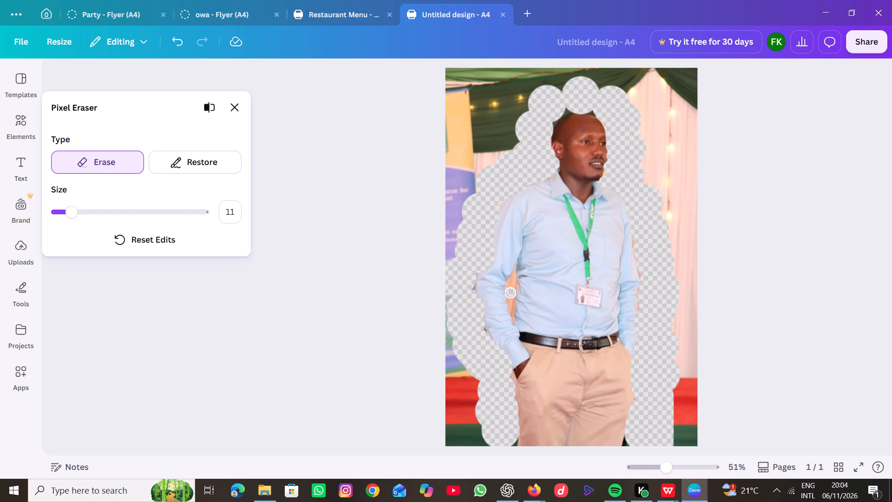
pyautogui.click(512, 284)
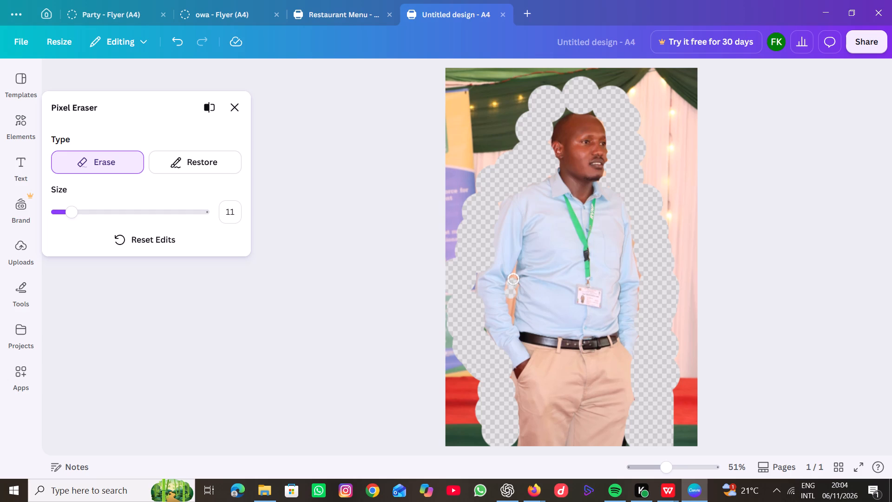
pyautogui.click(514, 279)
pyautogui.click(514, 274)
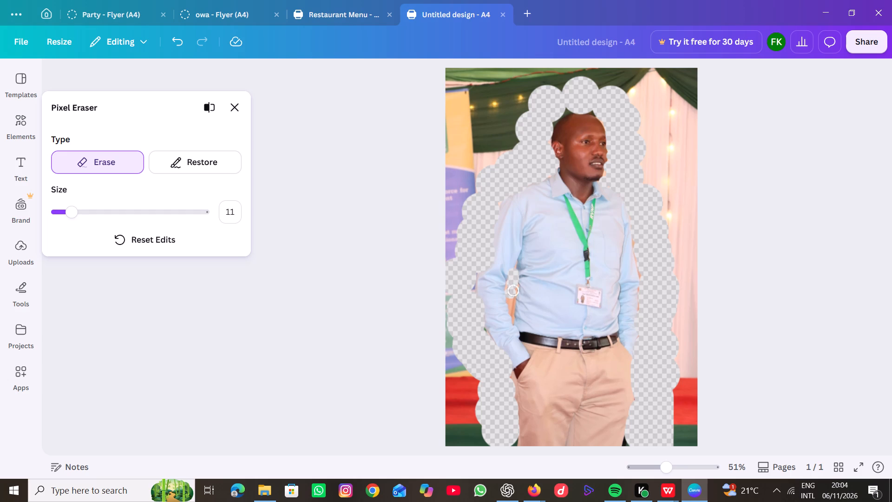
pyautogui.click(514, 300)
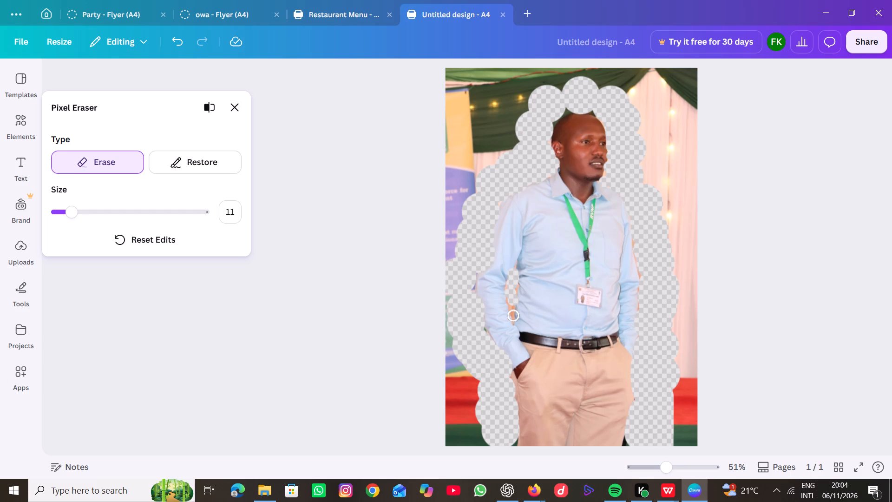
pyautogui.click(514, 316)
pyautogui.click(510, 304)
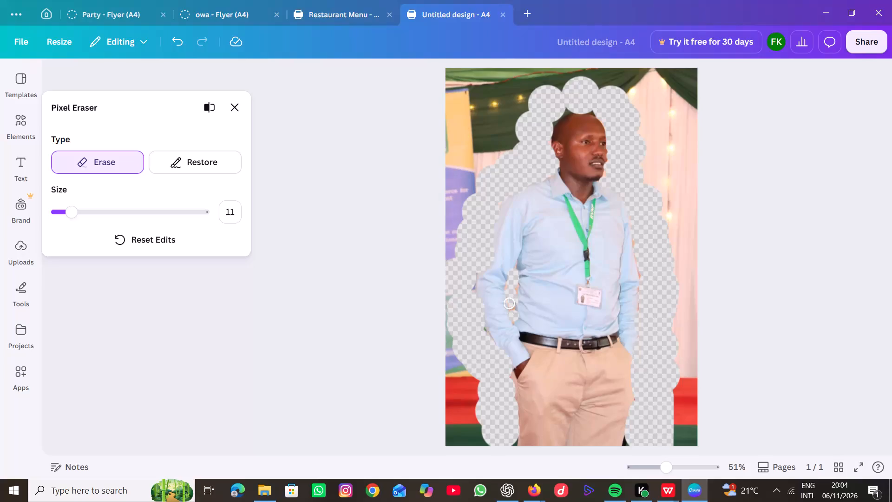
pyautogui.click(513, 309)
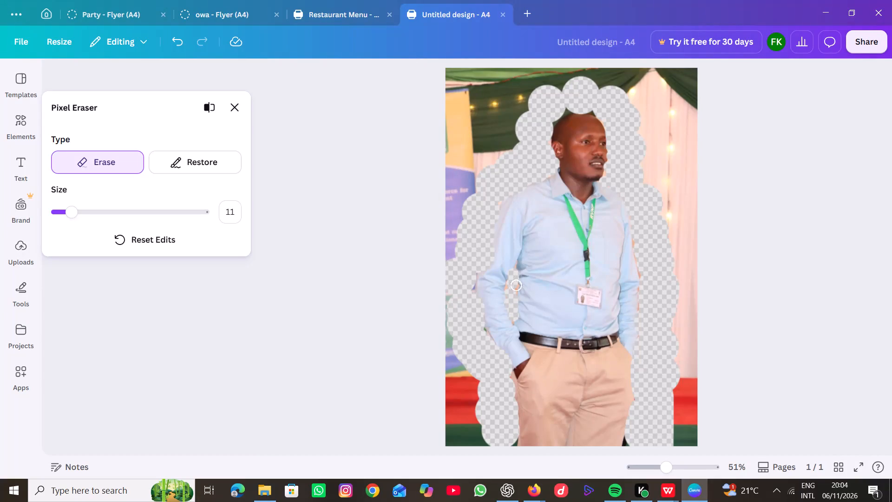
pyautogui.click(517, 291)
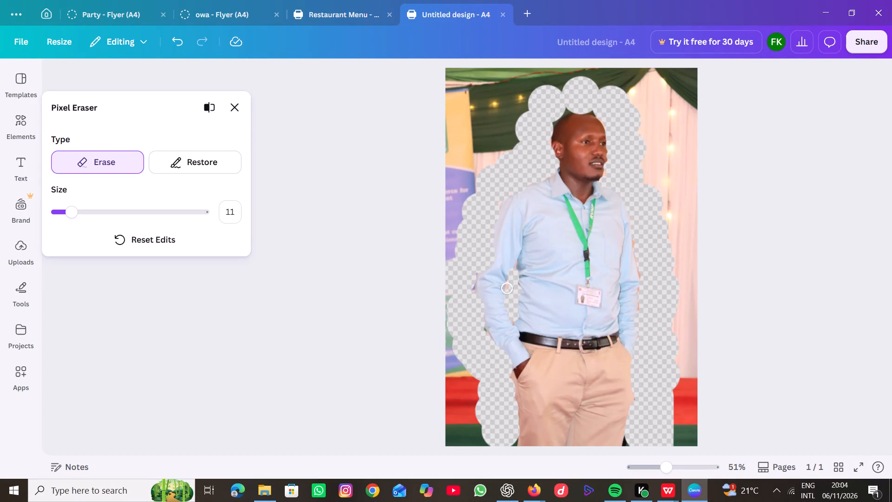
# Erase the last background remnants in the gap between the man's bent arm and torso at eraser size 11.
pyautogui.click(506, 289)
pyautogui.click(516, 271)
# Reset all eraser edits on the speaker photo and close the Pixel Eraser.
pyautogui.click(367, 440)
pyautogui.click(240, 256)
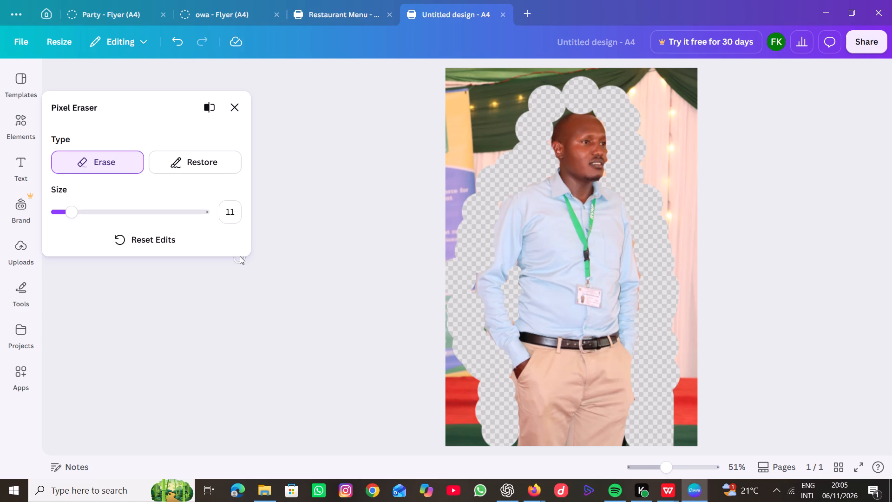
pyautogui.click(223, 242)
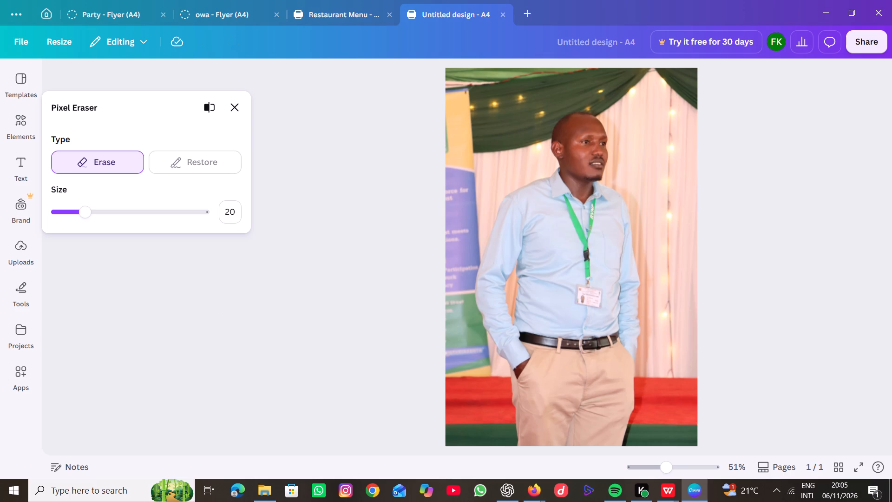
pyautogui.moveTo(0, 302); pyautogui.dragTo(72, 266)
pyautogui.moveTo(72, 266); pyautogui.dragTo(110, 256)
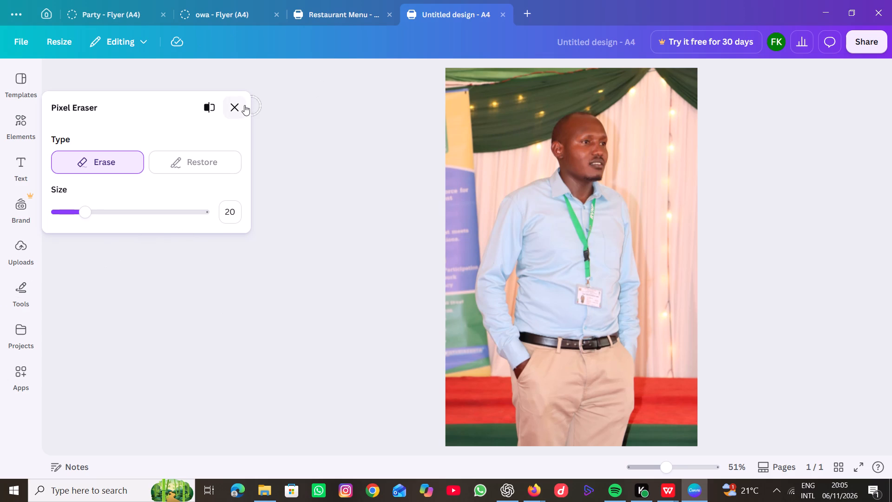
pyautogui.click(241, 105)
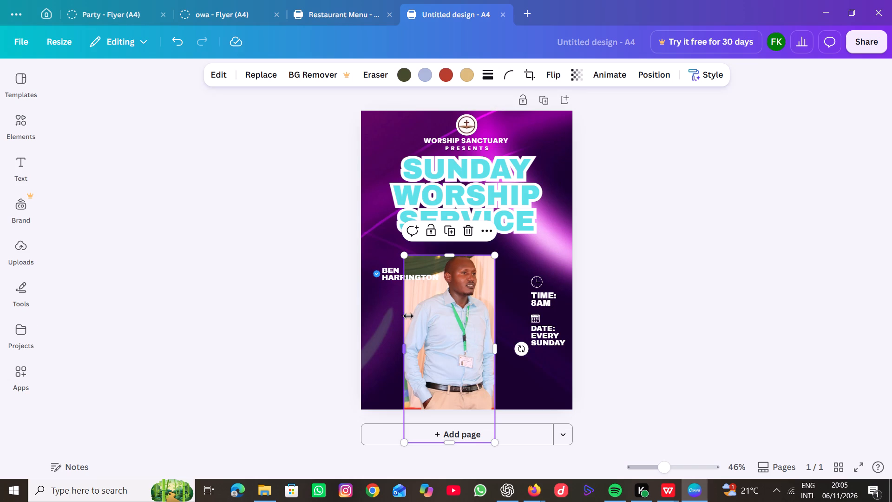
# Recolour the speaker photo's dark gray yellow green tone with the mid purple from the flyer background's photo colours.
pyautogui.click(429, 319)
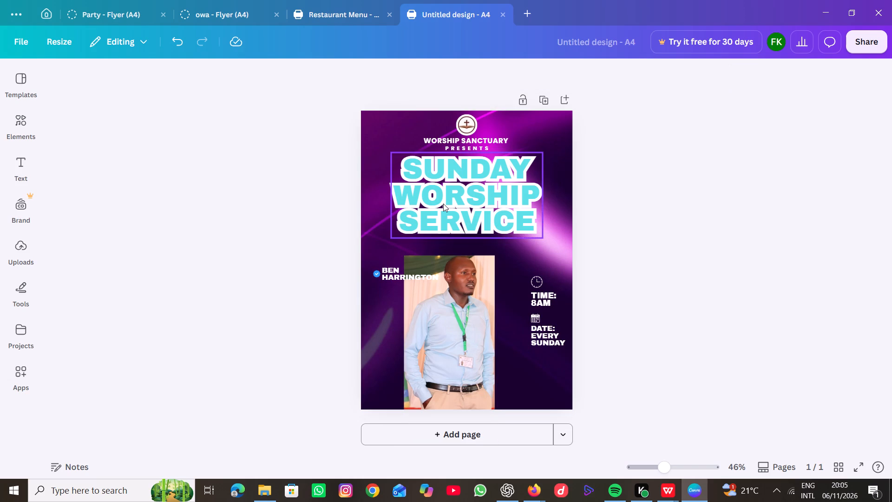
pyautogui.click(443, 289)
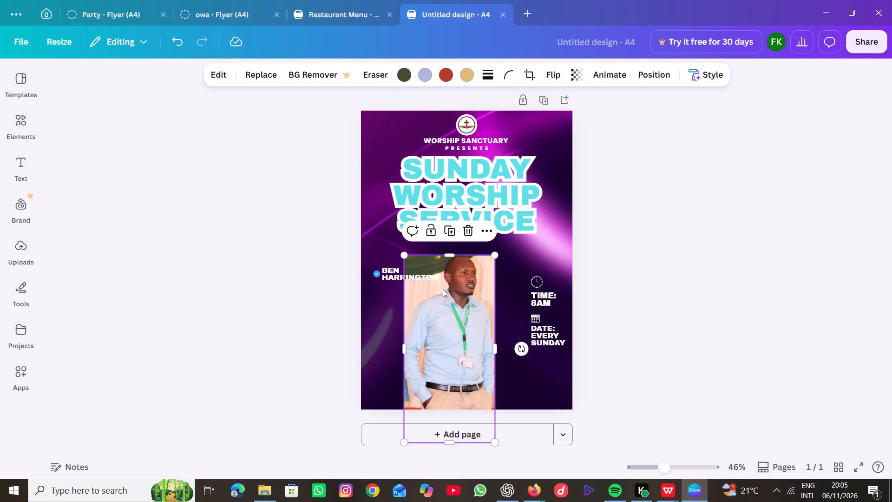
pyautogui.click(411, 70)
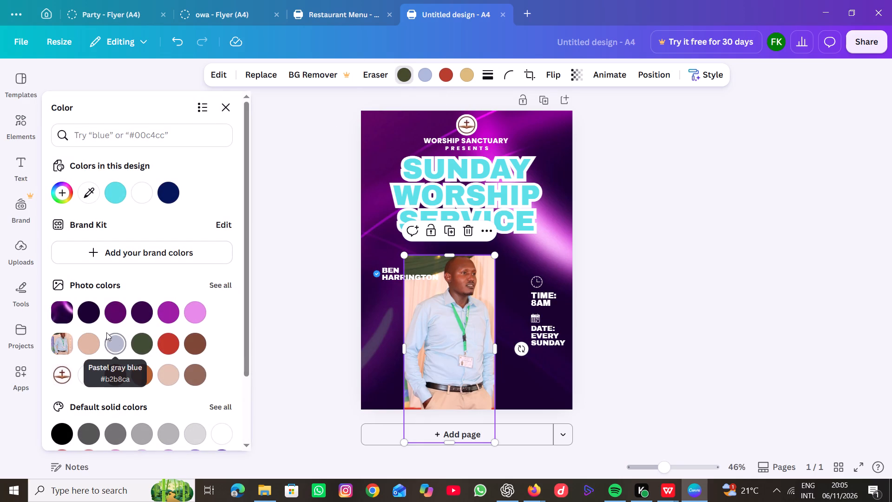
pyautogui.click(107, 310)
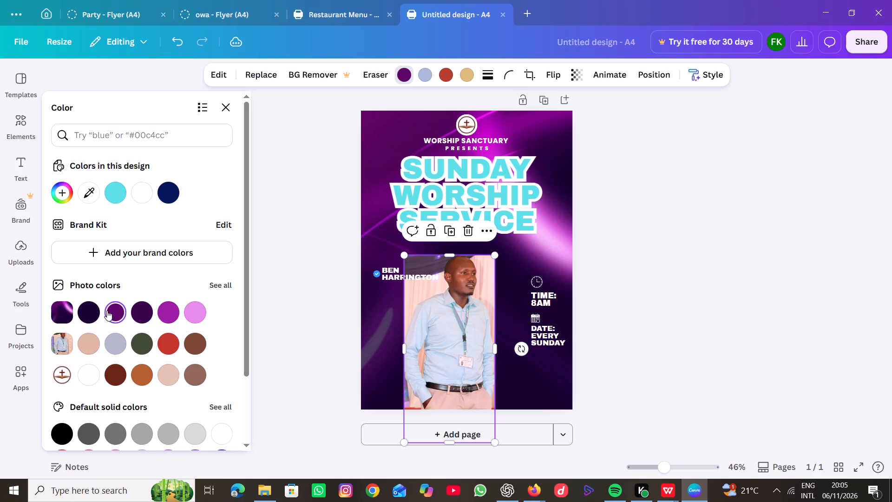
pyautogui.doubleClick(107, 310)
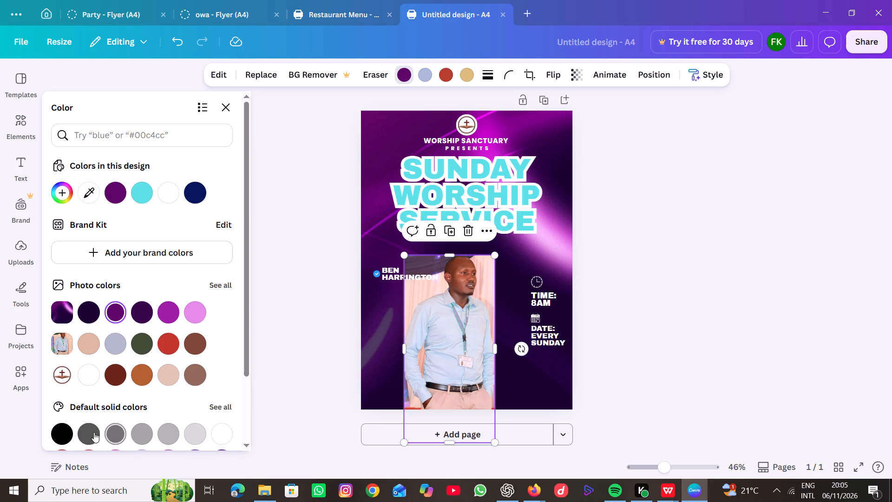
# Set the speaker photo's first colour tone to black (#000000) and close the colour options.
pyautogui.click(65, 433)
pyautogui.click(65, 433)
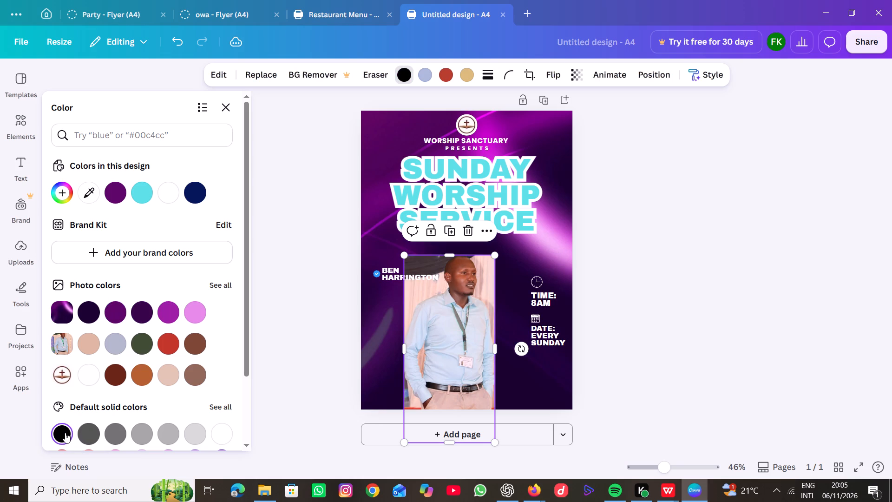
pyautogui.moveTo(65, 433); pyautogui.dragTo(128, 369)
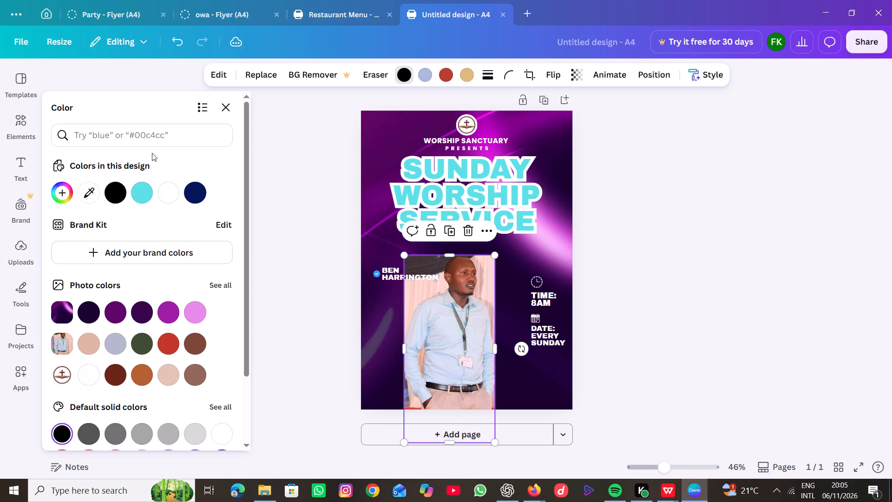
pyautogui.click(202, 106)
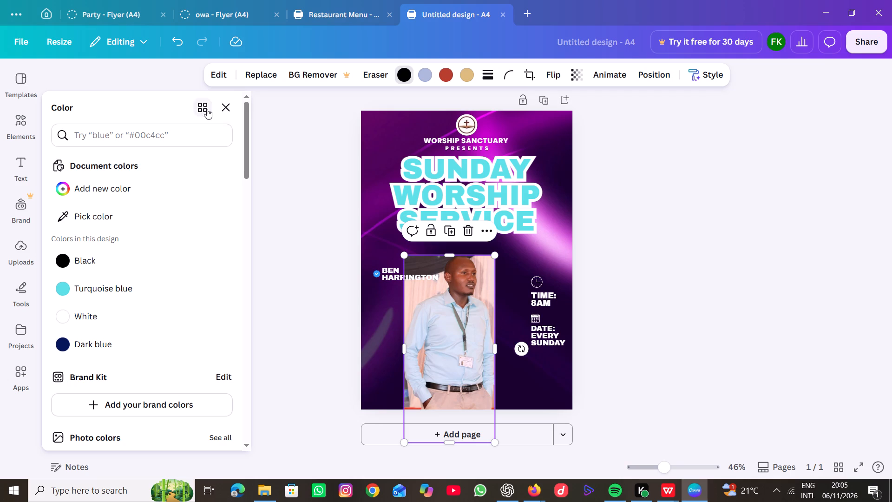
pyautogui.click(219, 103)
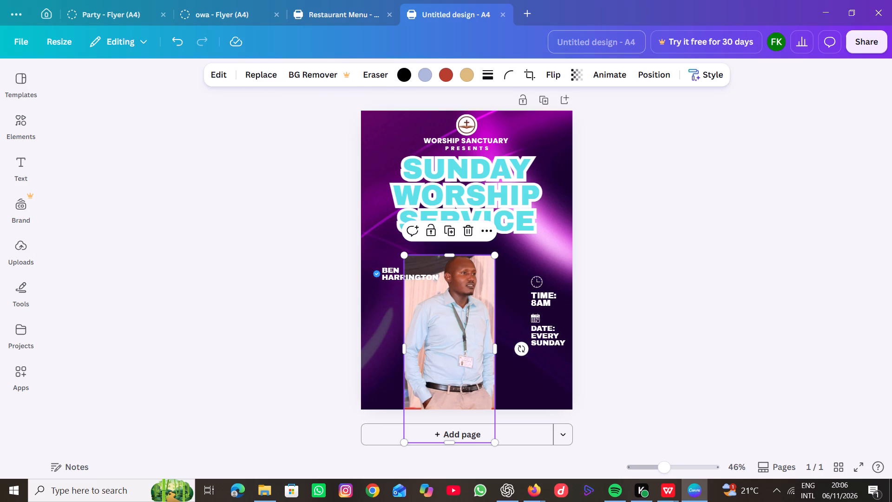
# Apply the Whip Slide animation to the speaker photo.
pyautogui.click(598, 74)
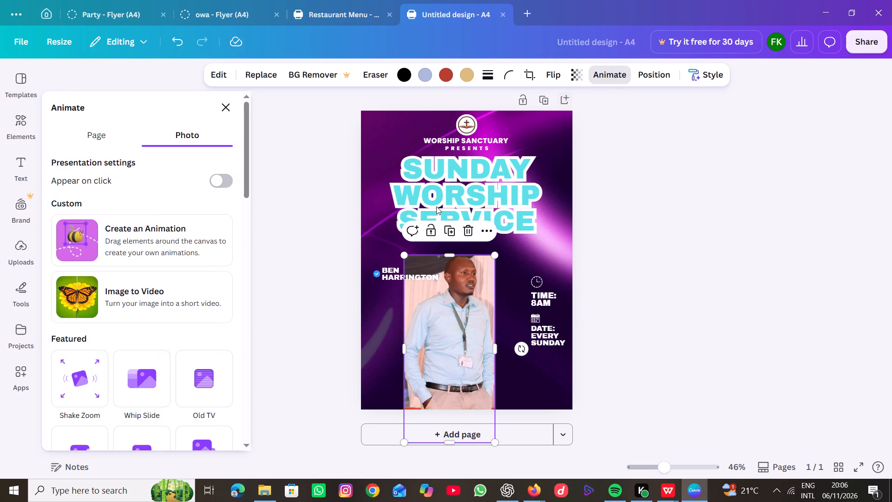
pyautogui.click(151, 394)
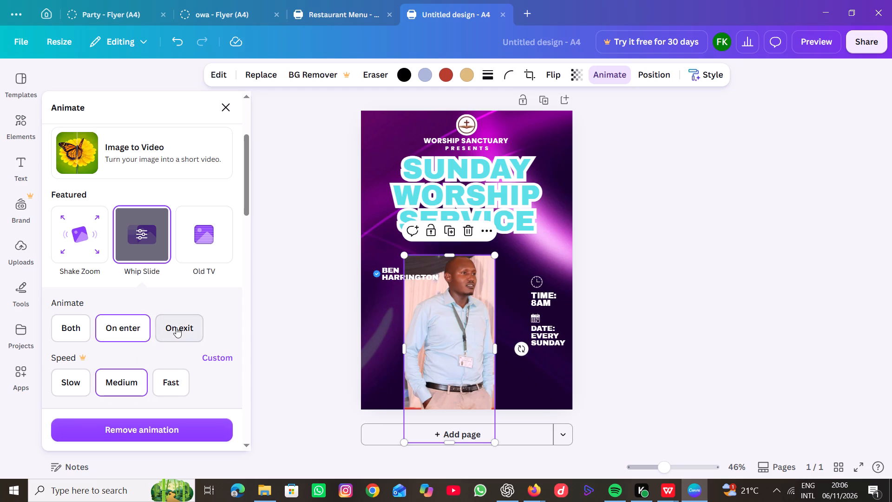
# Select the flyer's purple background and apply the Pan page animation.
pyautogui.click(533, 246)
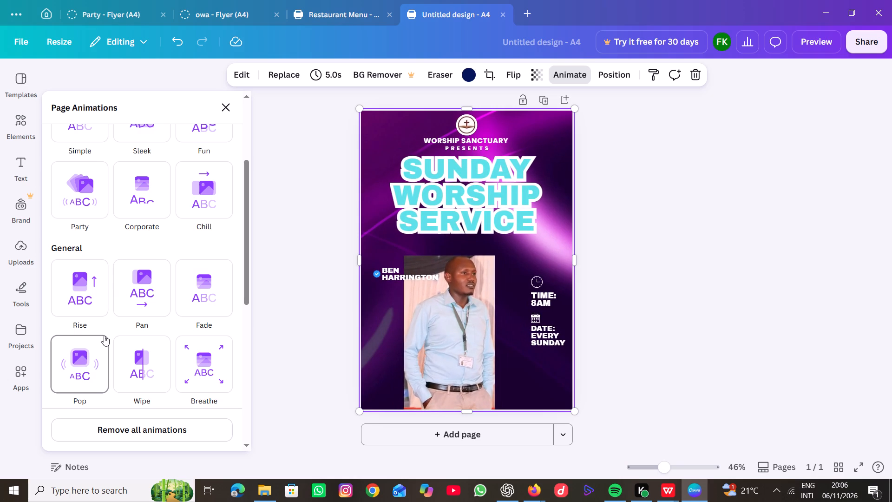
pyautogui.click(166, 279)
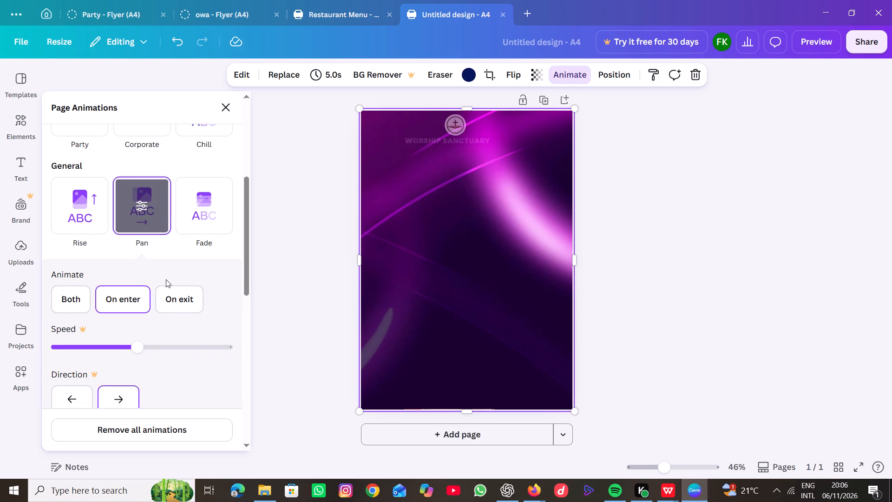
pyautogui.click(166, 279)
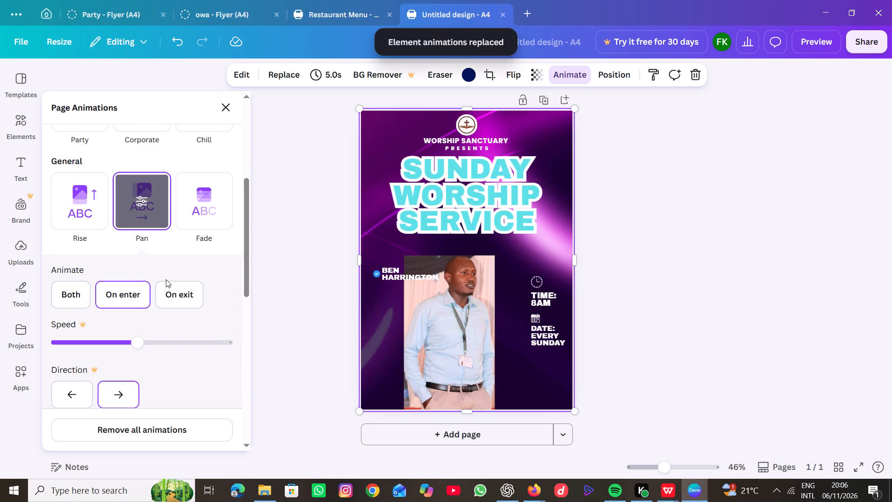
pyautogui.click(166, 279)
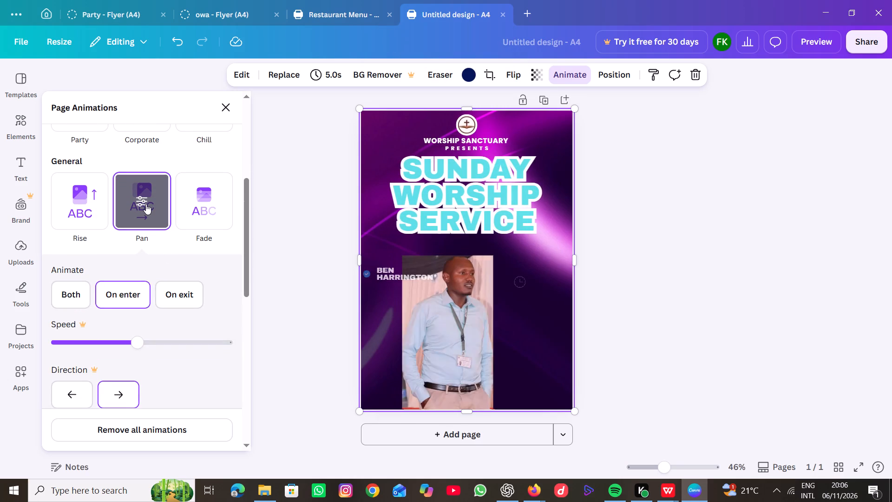
# Apply the Rise page animation to the worship flyer and close the animation options.
pyautogui.click(82, 204)
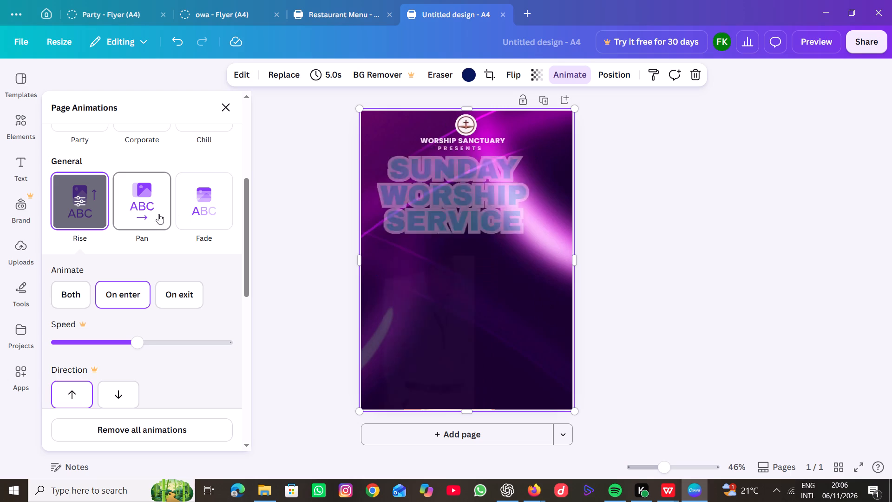
pyautogui.tripleClick(247, 95)
pyautogui.doubleClick(247, 95)
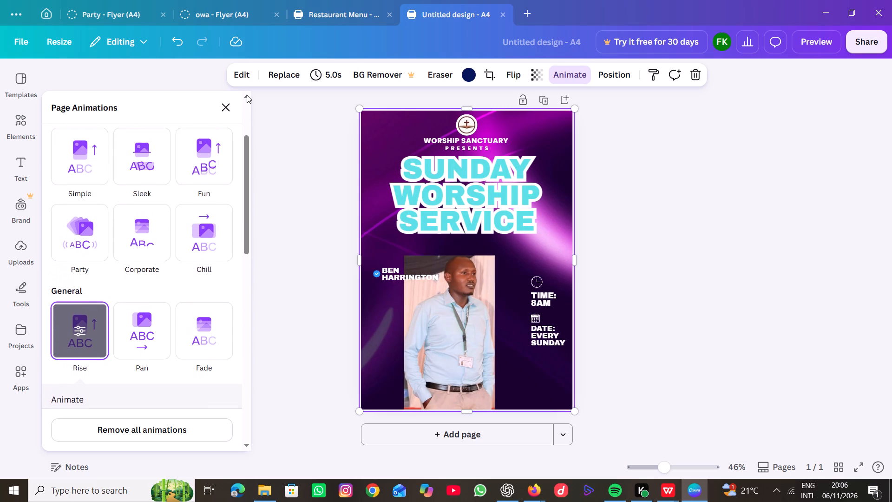
pyautogui.moveTo(247, 95); pyautogui.dragTo(202, 182)
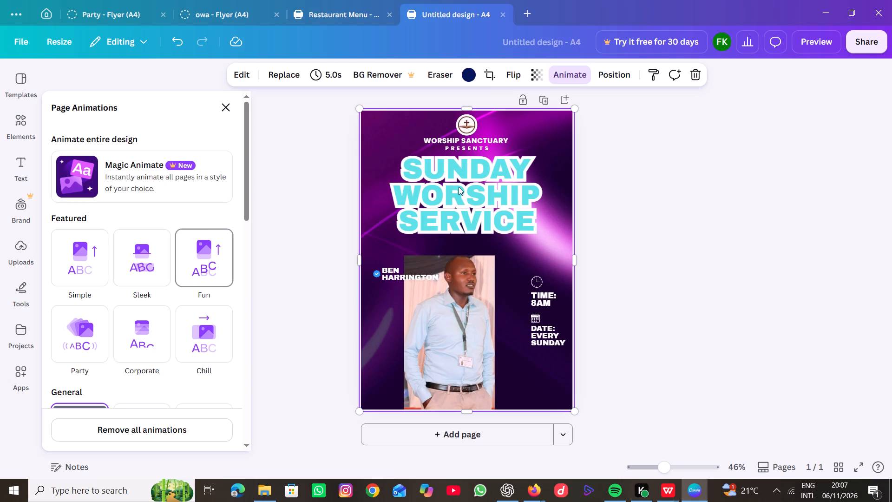
pyautogui.click(317, 246)
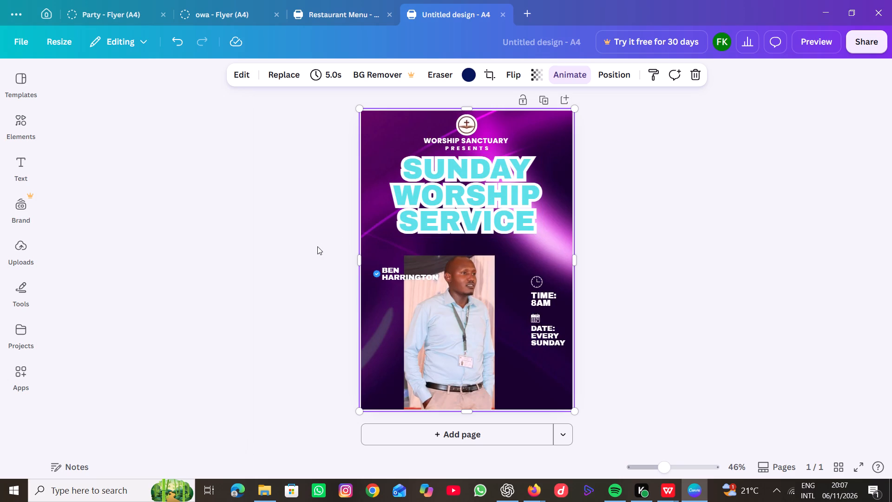
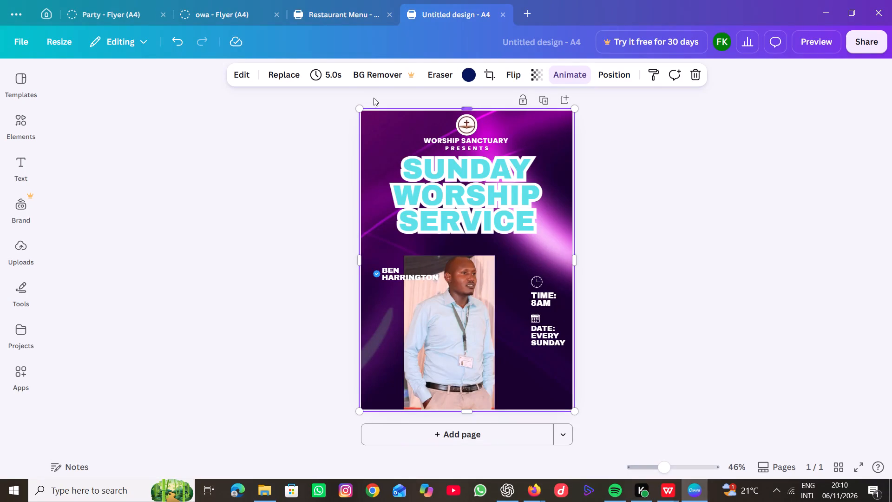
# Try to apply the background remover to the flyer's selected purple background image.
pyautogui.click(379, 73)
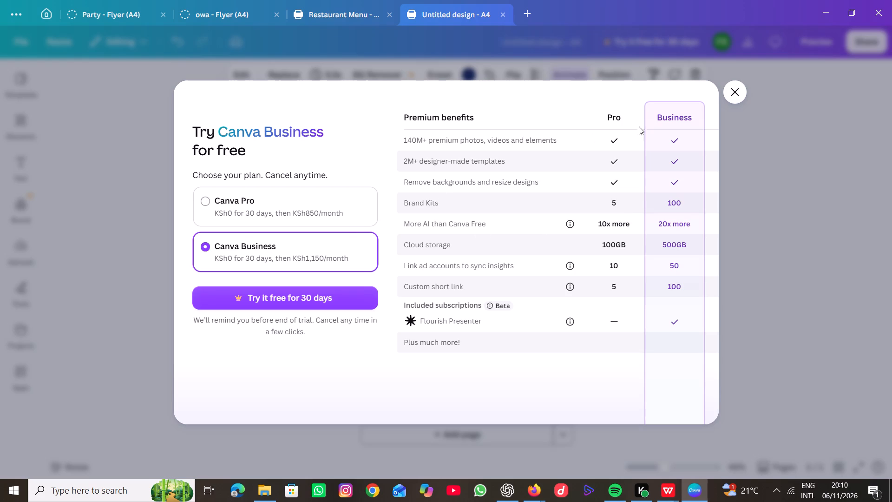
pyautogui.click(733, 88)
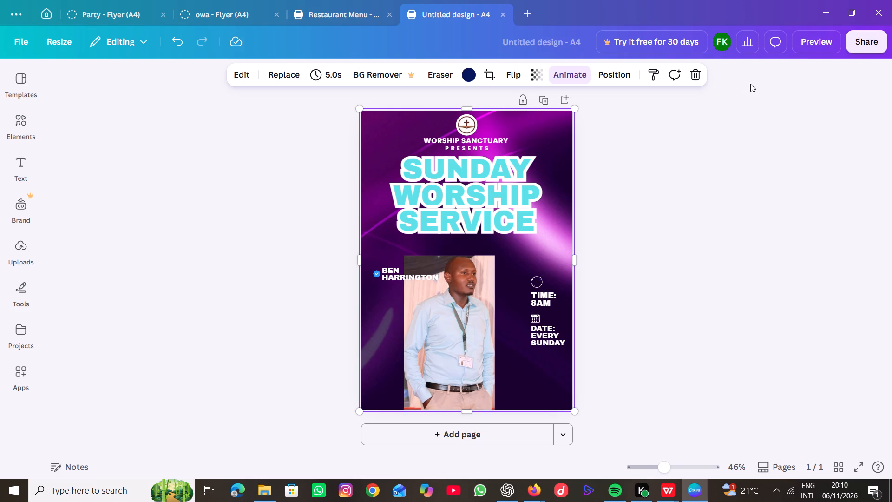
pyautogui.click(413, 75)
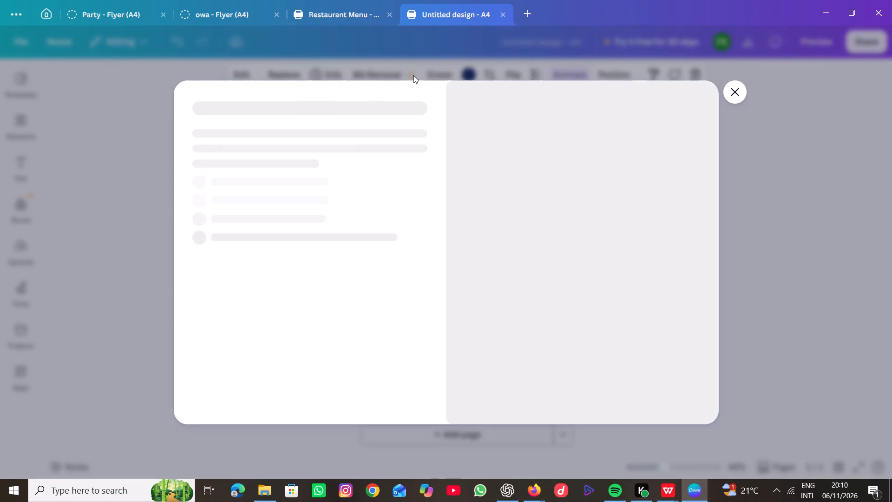
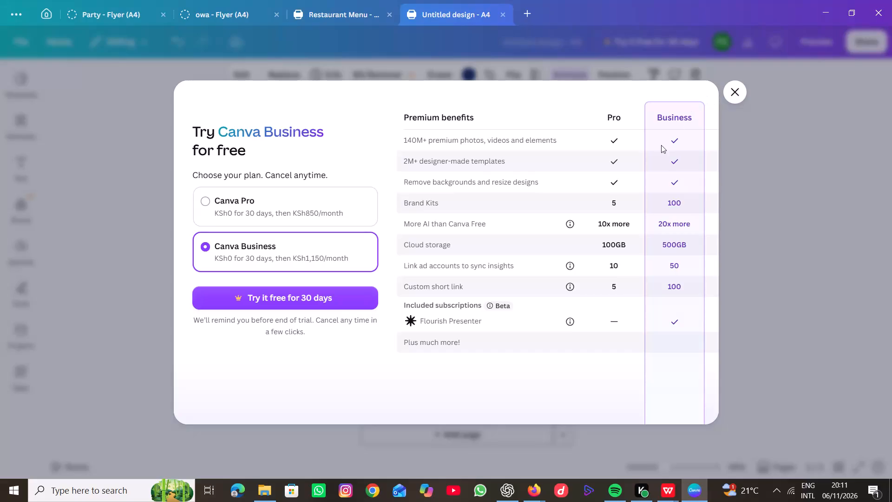
# Review the Canva Pro and Business benefits and the 30-day Business trial terms, and return to the worship flyer without subscribing.
pyautogui.click(618, 180)
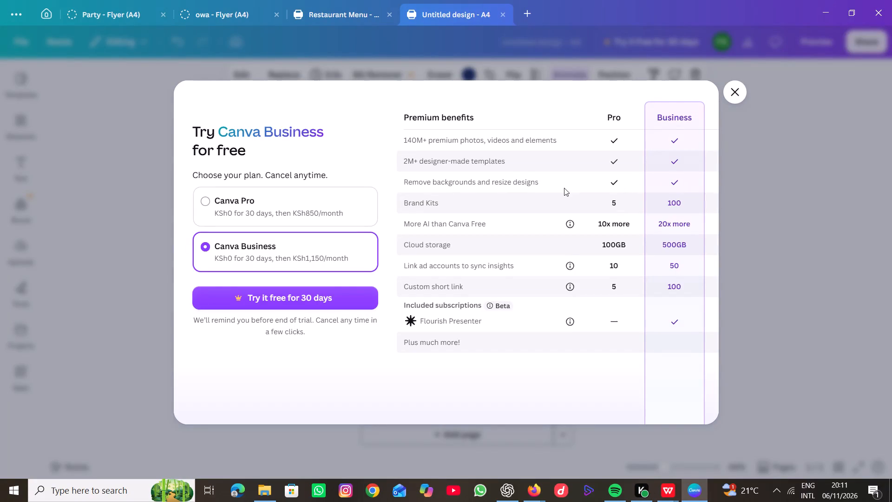
pyautogui.click(564, 188)
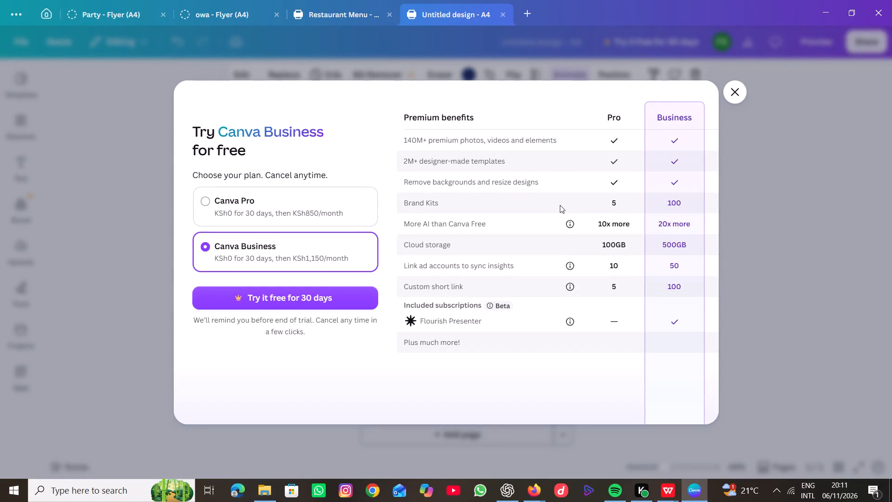
pyautogui.click(559, 206)
pyautogui.click(360, 297)
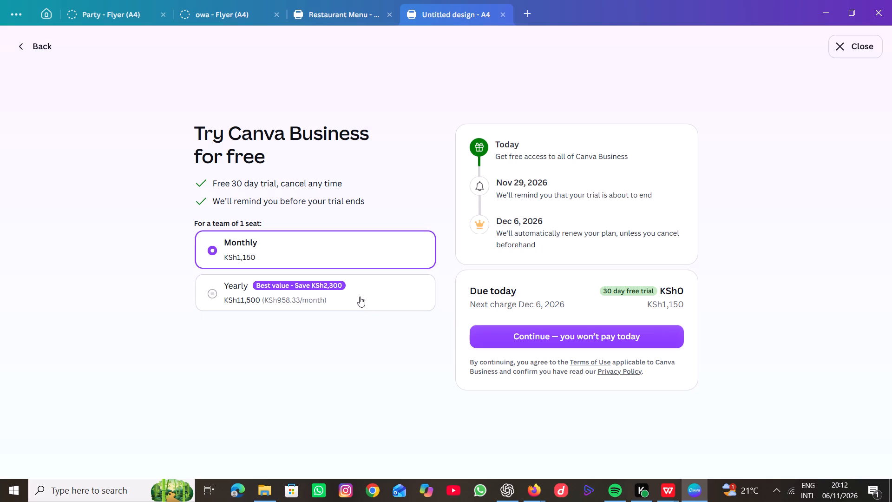
pyautogui.click(466, 300)
pyautogui.click(874, 46)
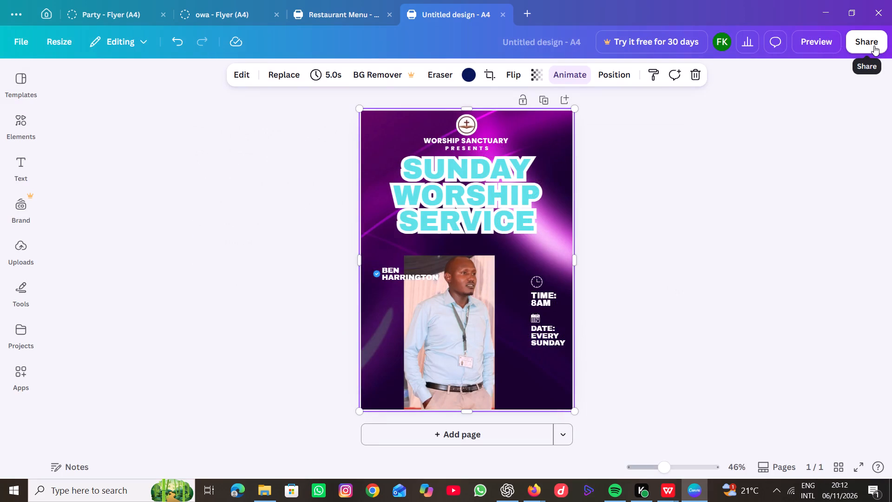
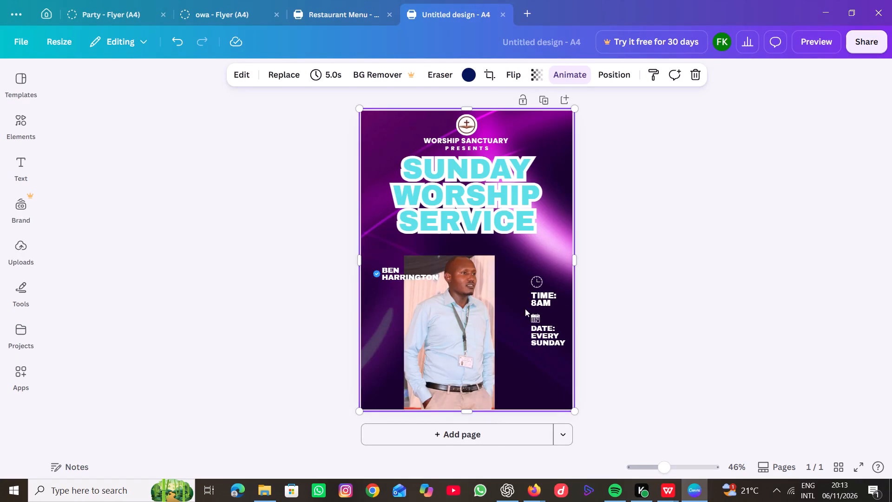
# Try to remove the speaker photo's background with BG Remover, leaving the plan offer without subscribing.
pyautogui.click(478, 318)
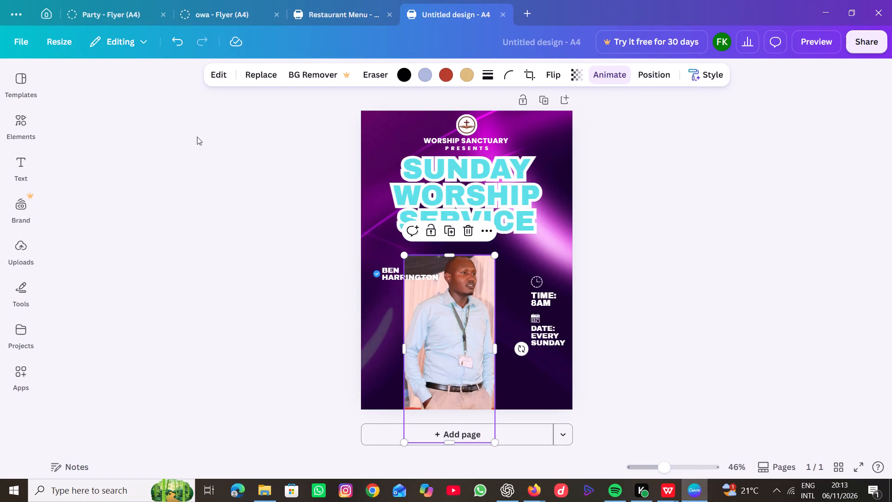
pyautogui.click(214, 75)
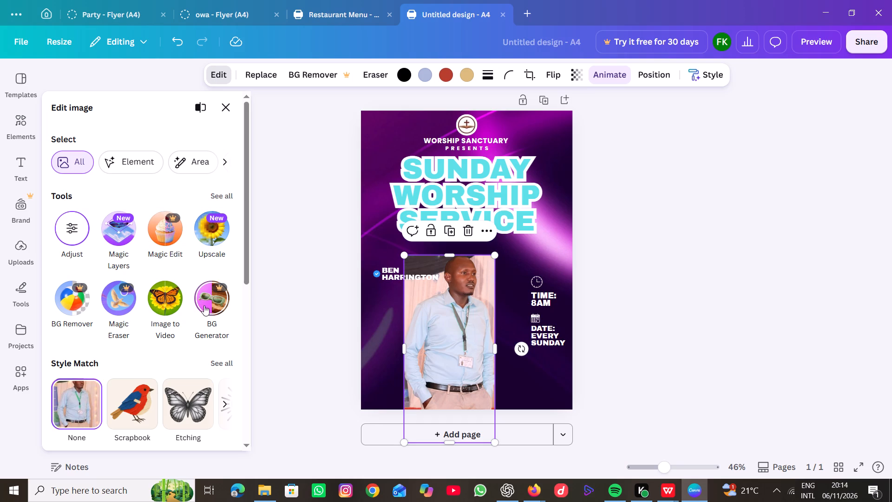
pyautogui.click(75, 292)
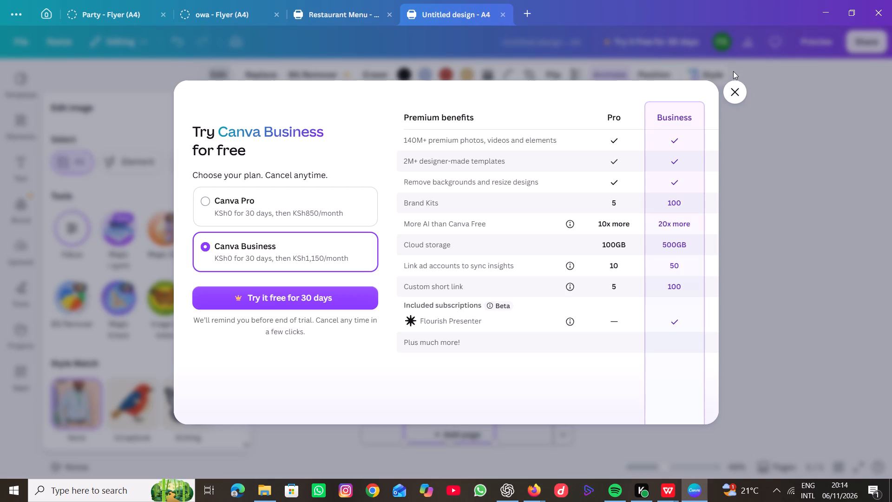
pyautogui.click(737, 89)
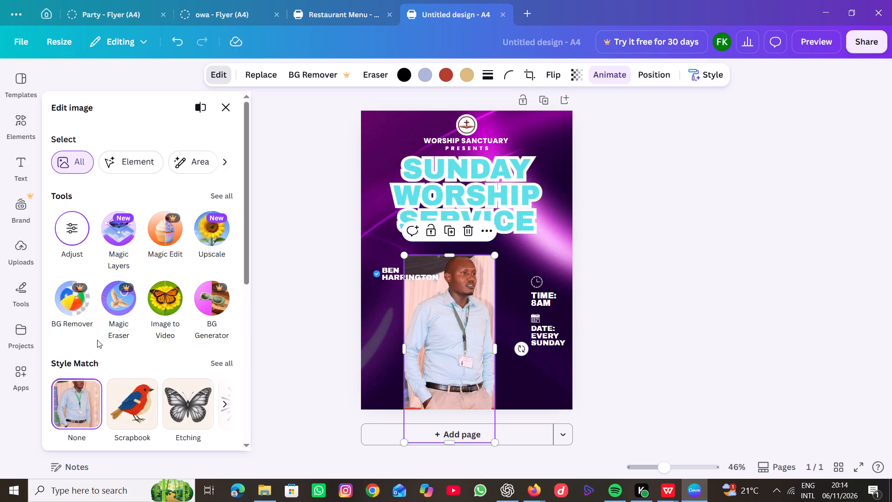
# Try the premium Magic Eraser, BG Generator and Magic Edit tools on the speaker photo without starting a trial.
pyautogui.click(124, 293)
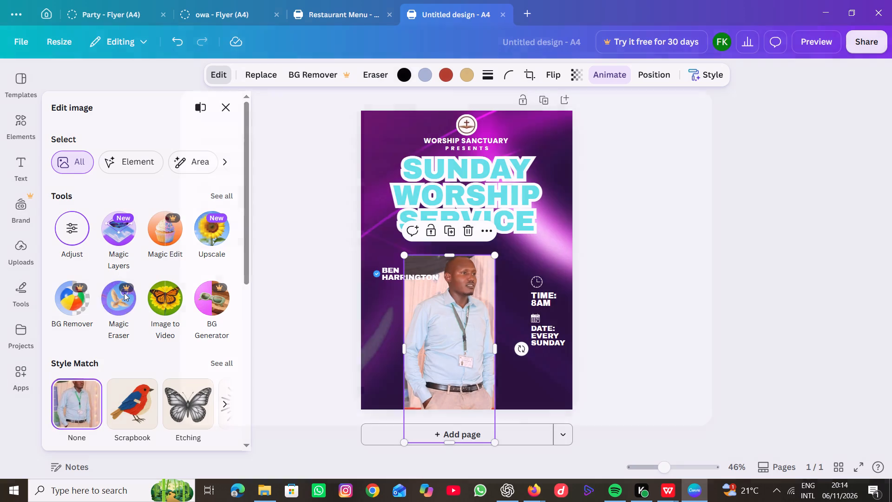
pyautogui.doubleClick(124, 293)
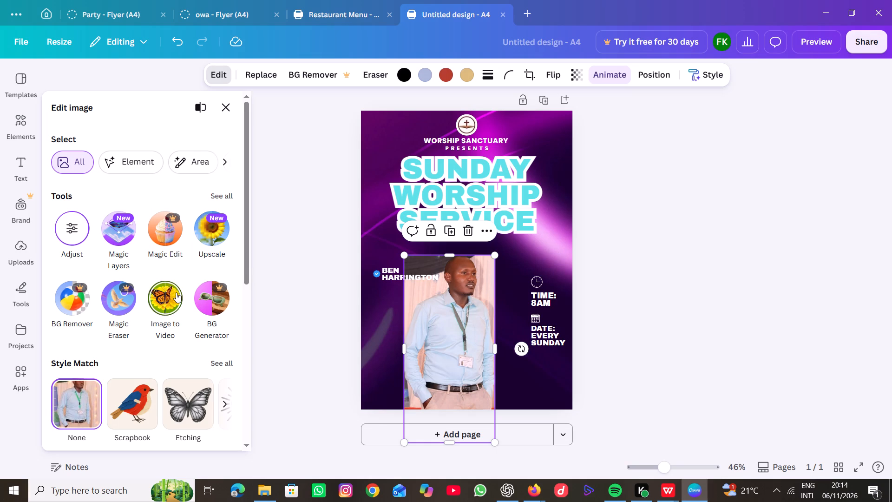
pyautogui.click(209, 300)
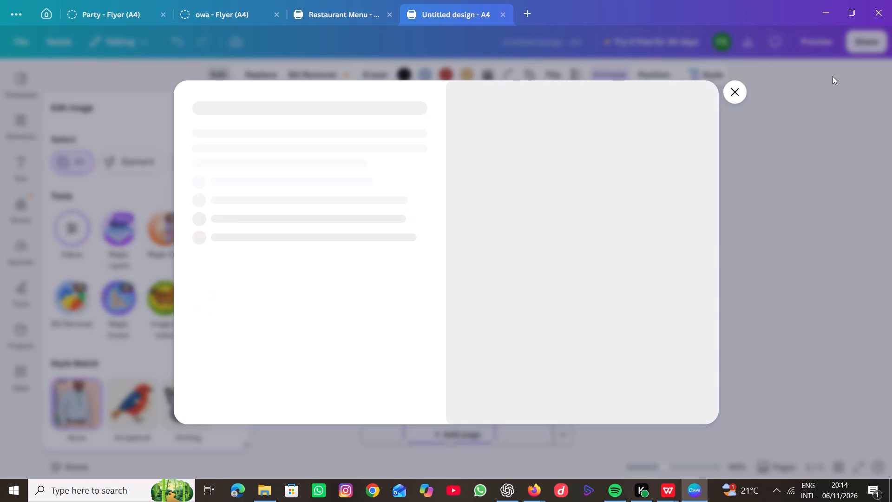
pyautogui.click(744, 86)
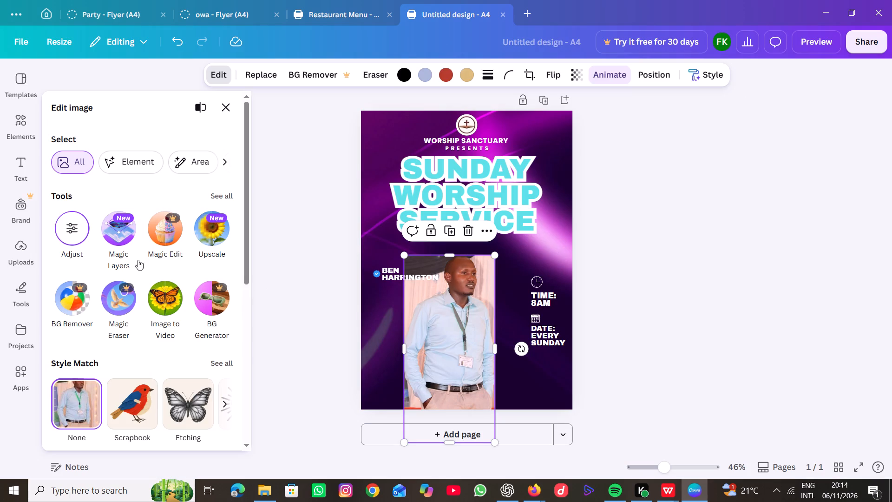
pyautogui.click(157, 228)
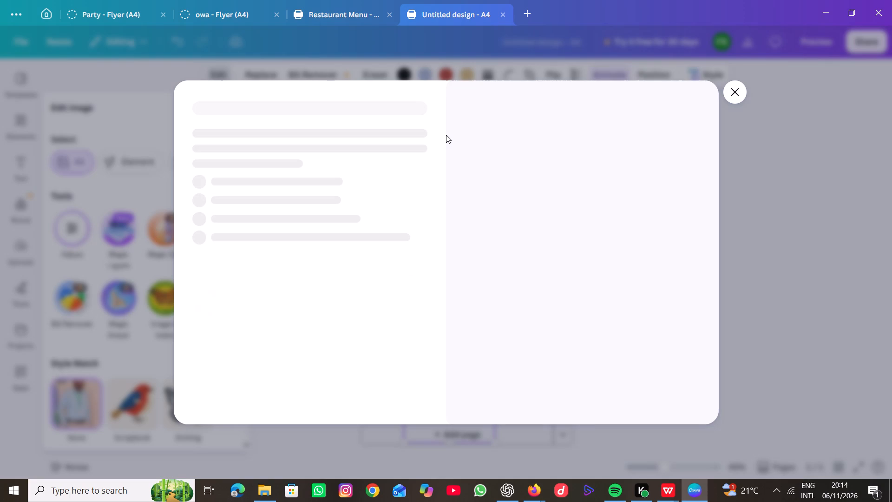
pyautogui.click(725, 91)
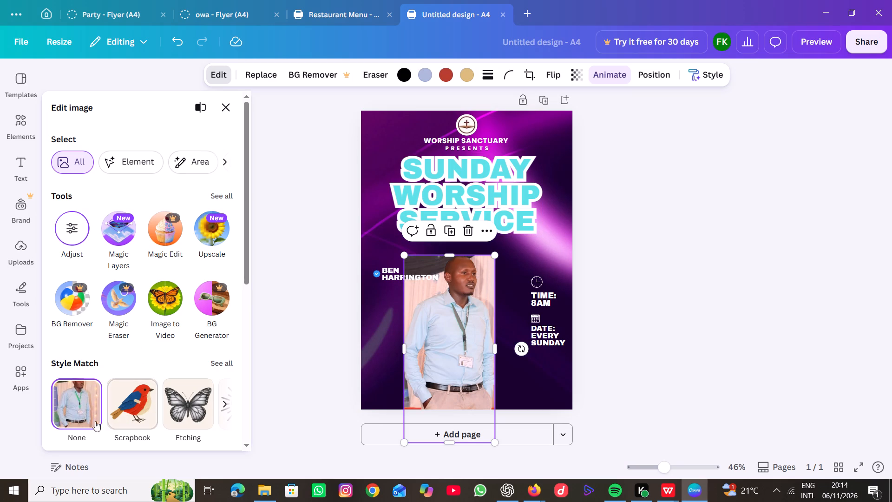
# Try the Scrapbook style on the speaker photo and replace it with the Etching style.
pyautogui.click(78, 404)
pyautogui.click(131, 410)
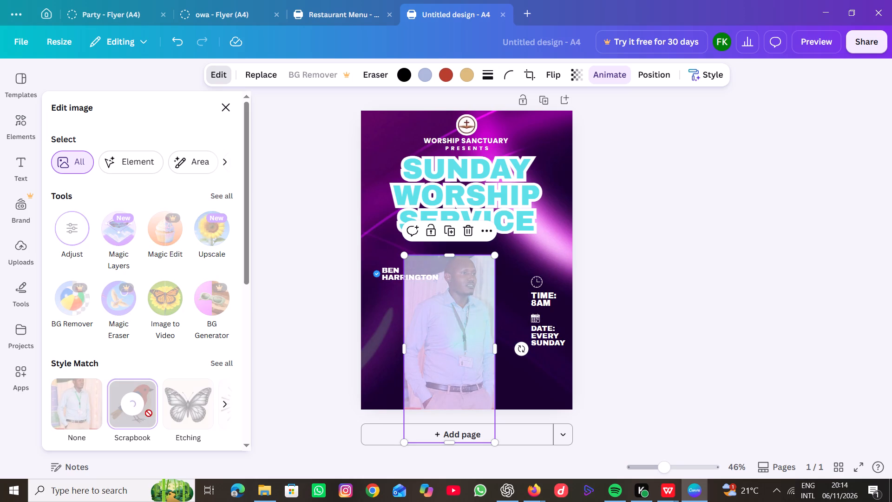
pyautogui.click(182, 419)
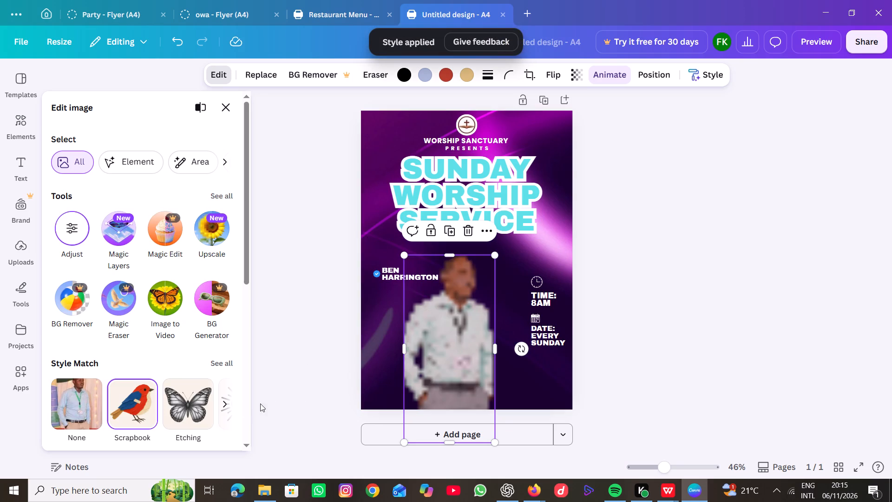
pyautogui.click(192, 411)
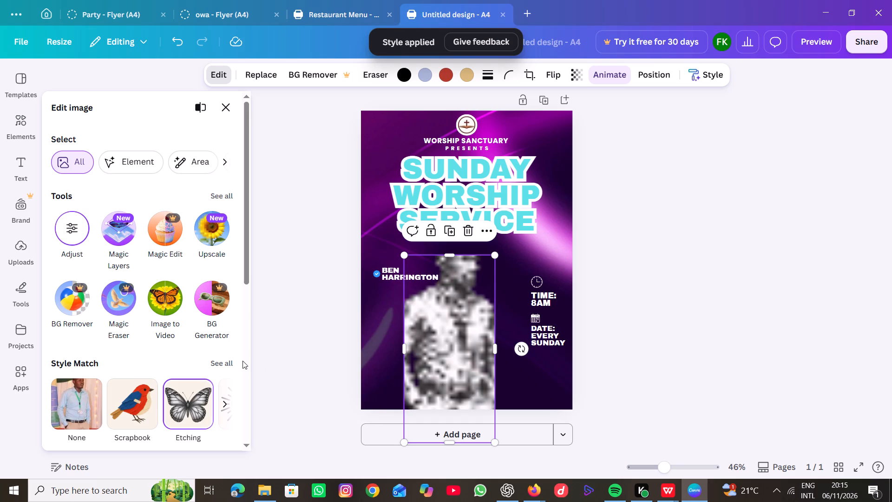
# Add a Glow shadow to the speaker photo.
pyautogui.tripleClick(246, 440)
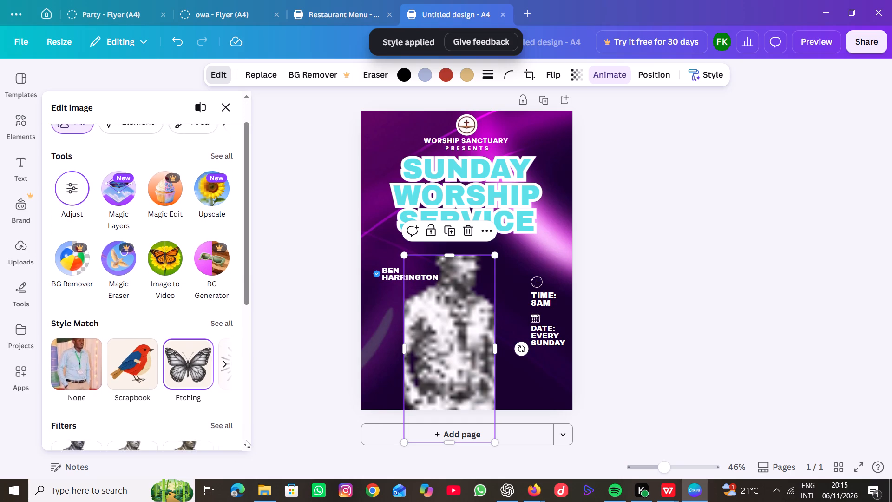
pyautogui.tripleClick(246, 440)
pyautogui.tripleClick(246, 440)
pyautogui.click(246, 440)
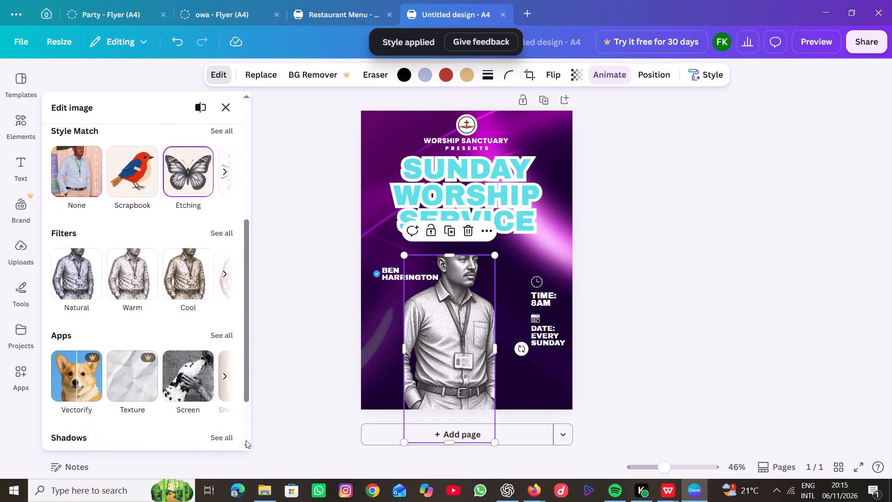
pyautogui.doubleClick(246, 440)
pyautogui.tripleClick(246, 440)
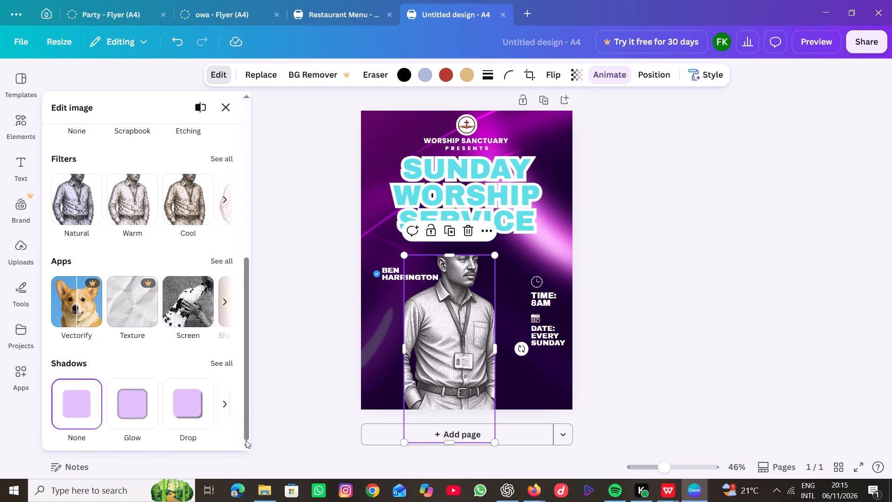
pyautogui.click(118, 415)
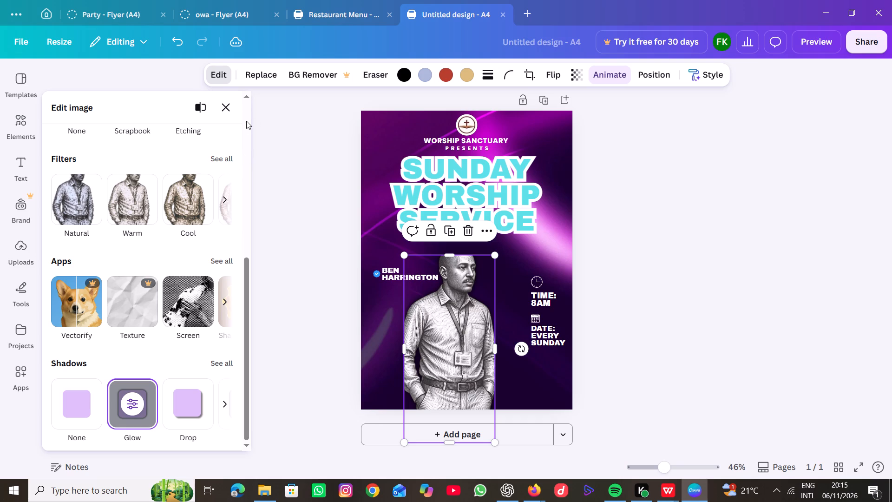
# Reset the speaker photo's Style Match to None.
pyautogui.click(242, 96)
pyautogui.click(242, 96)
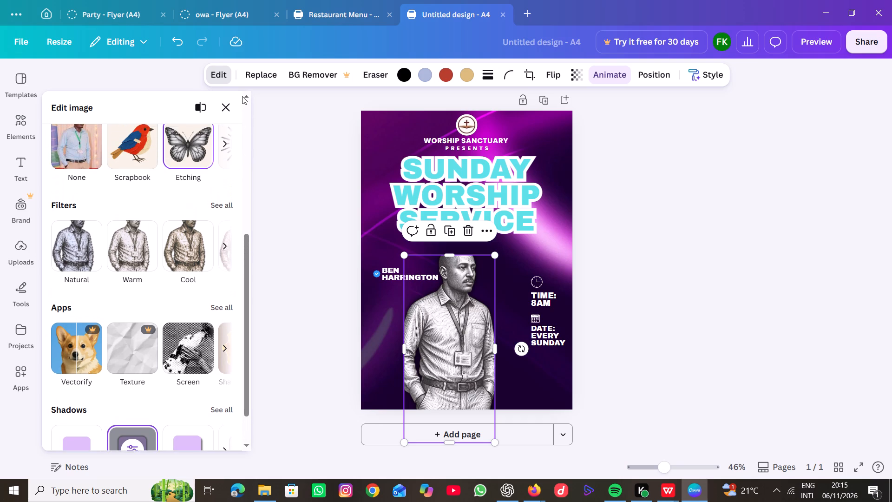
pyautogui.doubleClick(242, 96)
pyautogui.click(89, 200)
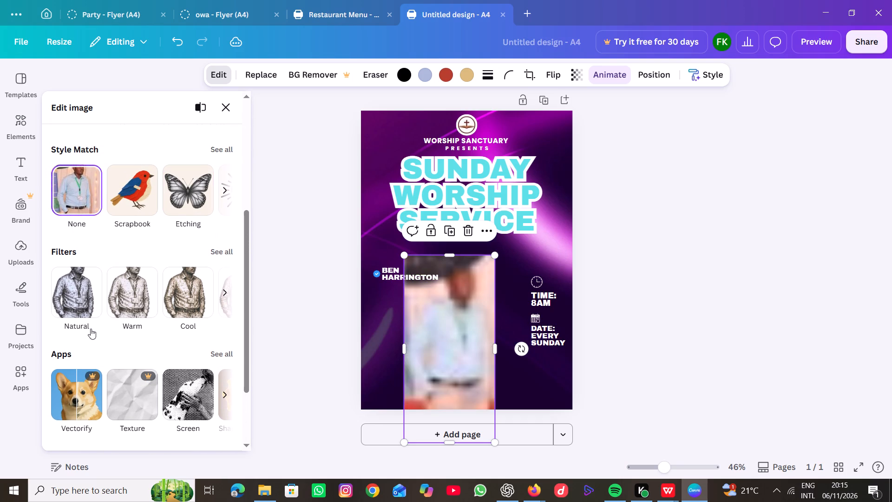
# Check the Glow shadow's size, blur, colour and intensity settings, and return to the image editing options.
pyautogui.tripleClick(243, 441)
pyautogui.doubleClick(243, 441)
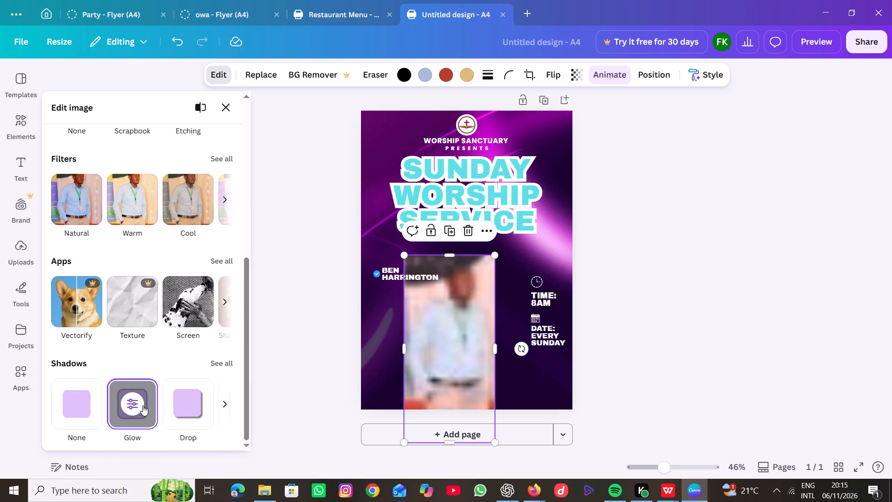
pyautogui.click(143, 405)
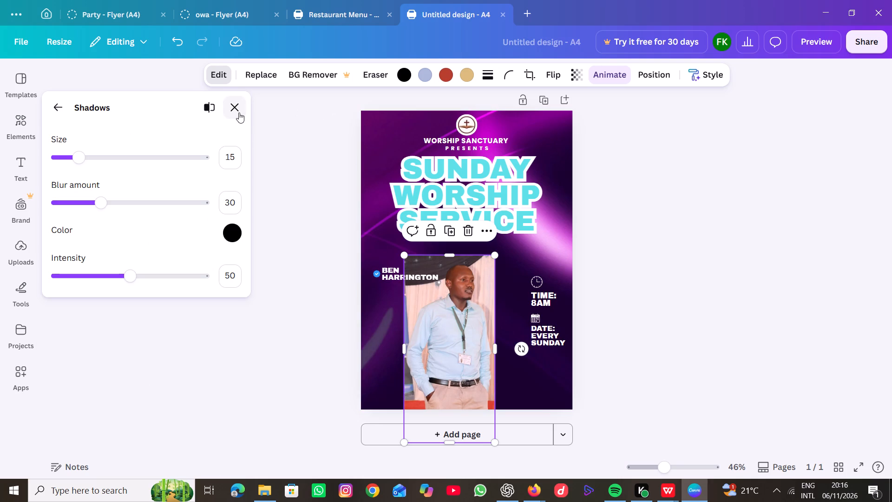
pyautogui.click(57, 100)
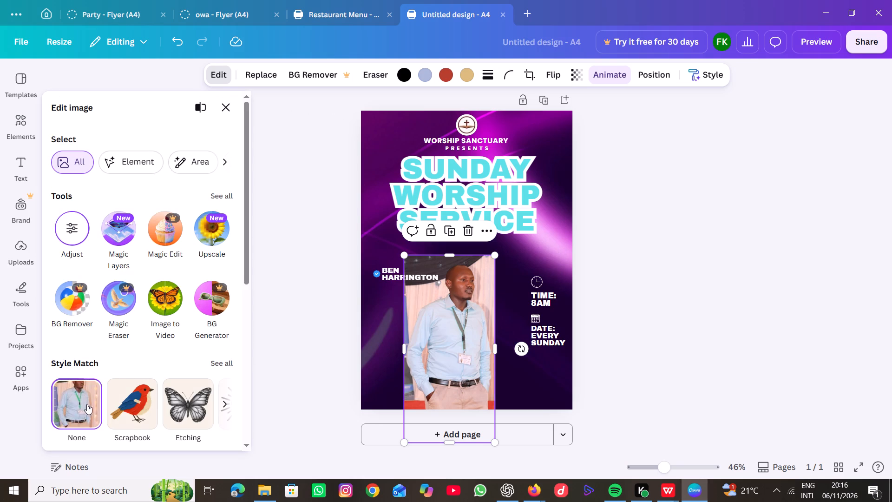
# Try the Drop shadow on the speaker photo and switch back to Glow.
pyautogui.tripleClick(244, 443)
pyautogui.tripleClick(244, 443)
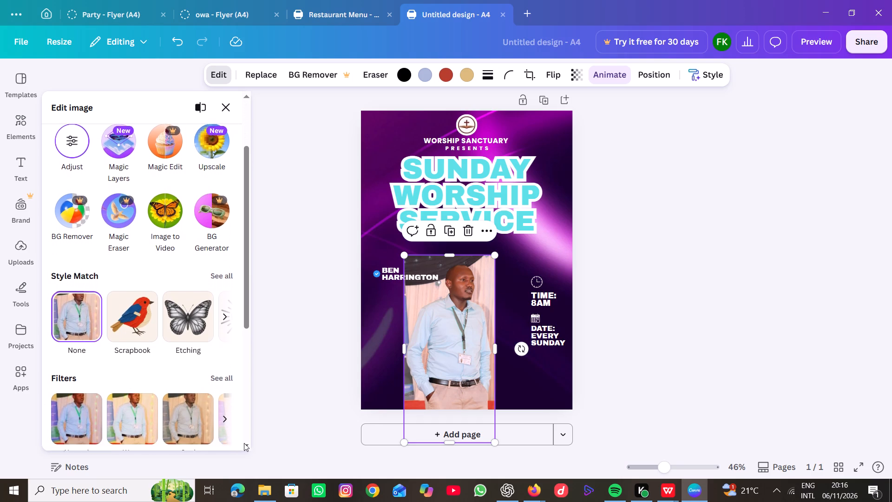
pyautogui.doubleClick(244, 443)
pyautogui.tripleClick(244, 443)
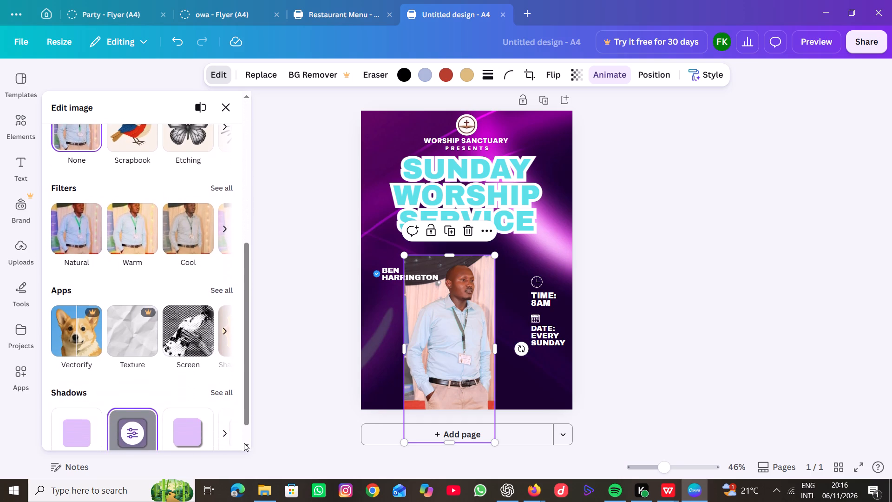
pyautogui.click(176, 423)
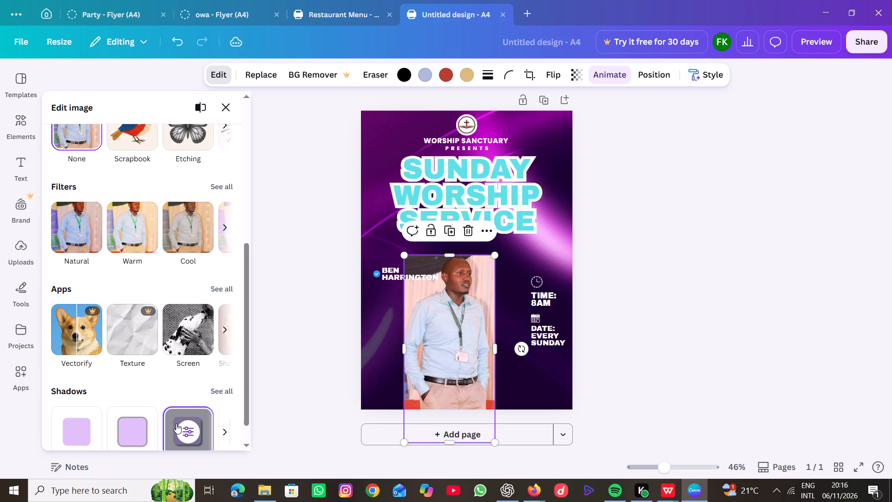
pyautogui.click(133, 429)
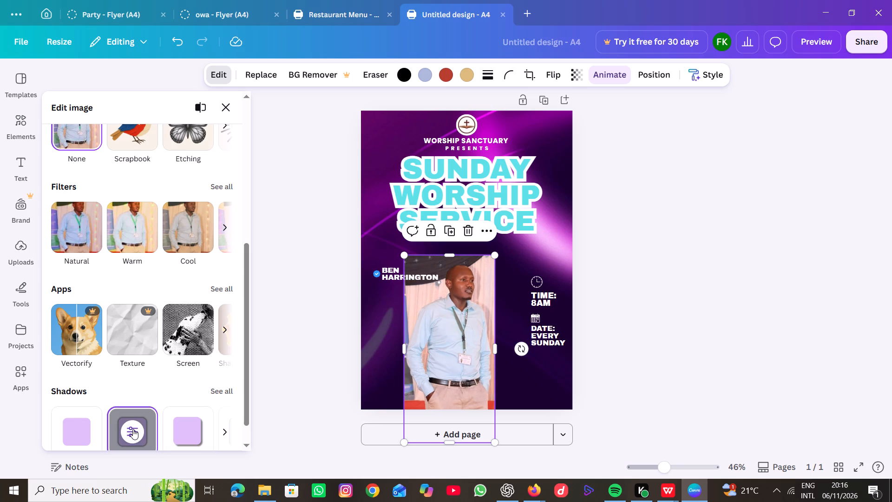
# Look through the full set of photo filters and apply the Polar filter from the Cool group to the speaker photo.
pyautogui.tripleClick(247, 445)
pyautogui.tripleClick(247, 445)
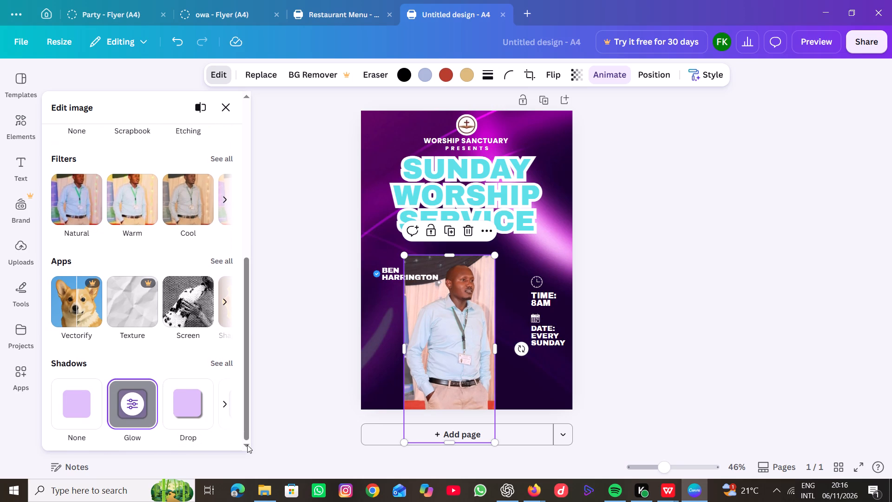
pyautogui.doubleClick(247, 445)
pyautogui.moveTo(247, 445); pyautogui.dragTo(241, 446)
pyautogui.moveTo(241, 446); pyautogui.dragTo(241, 443)
pyautogui.click(218, 163)
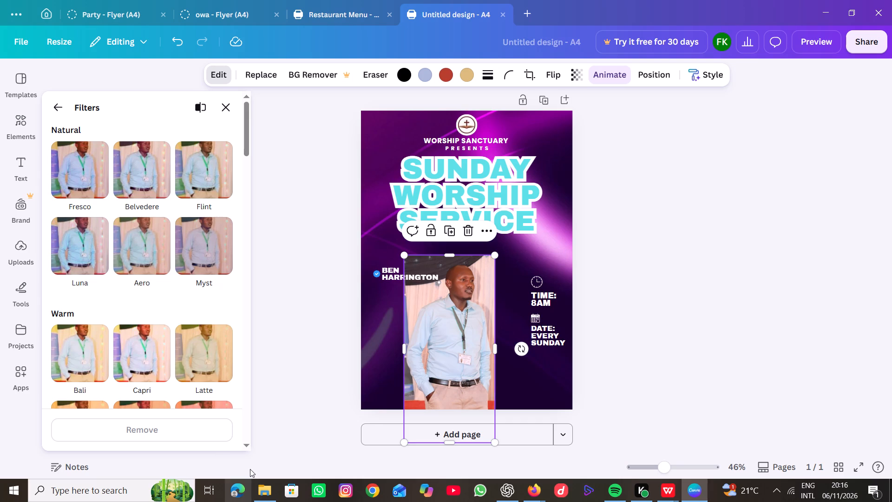
pyautogui.tripleClick(243, 437)
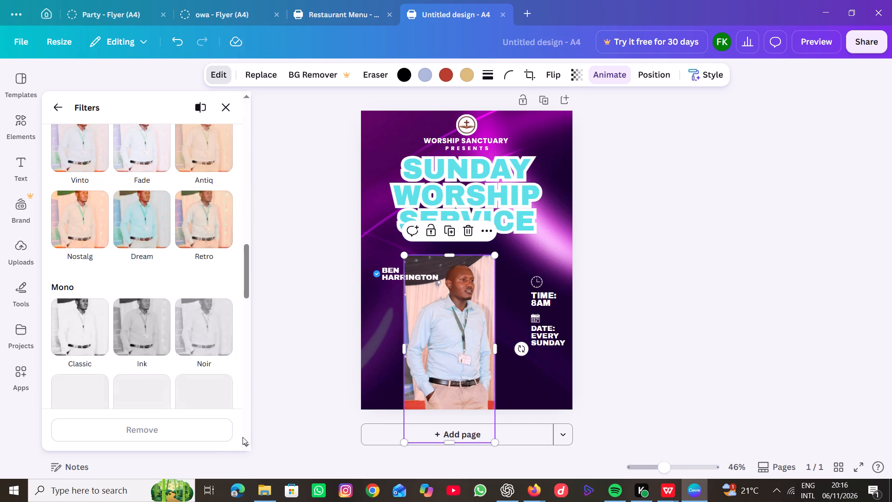
pyautogui.doubleClick(243, 437)
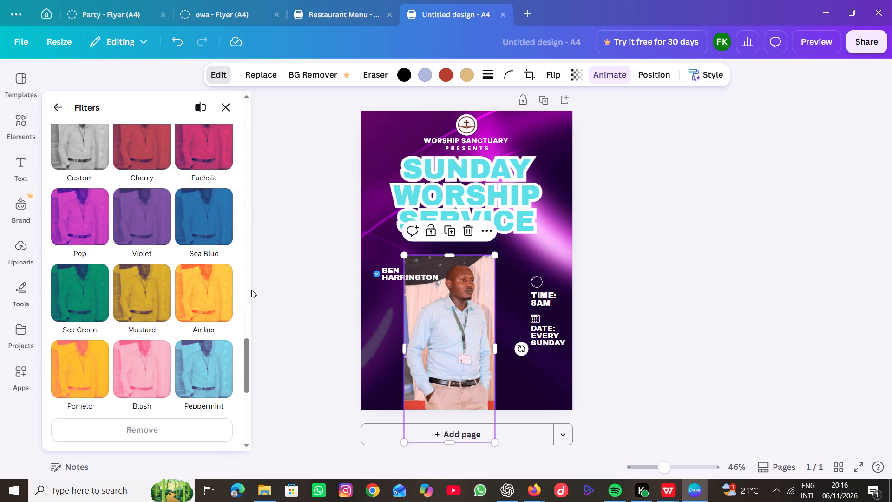
pyautogui.tripleClick(248, 92)
pyautogui.tripleClick(248, 92)
pyautogui.tripleClick(248, 92)
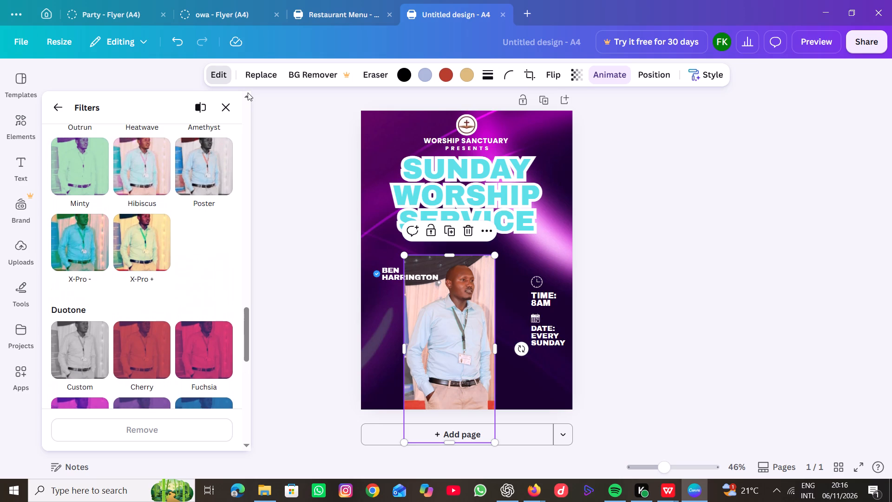
pyautogui.tripleClick(248, 92)
pyautogui.tripleClick(248, 92)
pyautogui.tripleClick(248, 92)
pyautogui.tripleClick(248, 92)
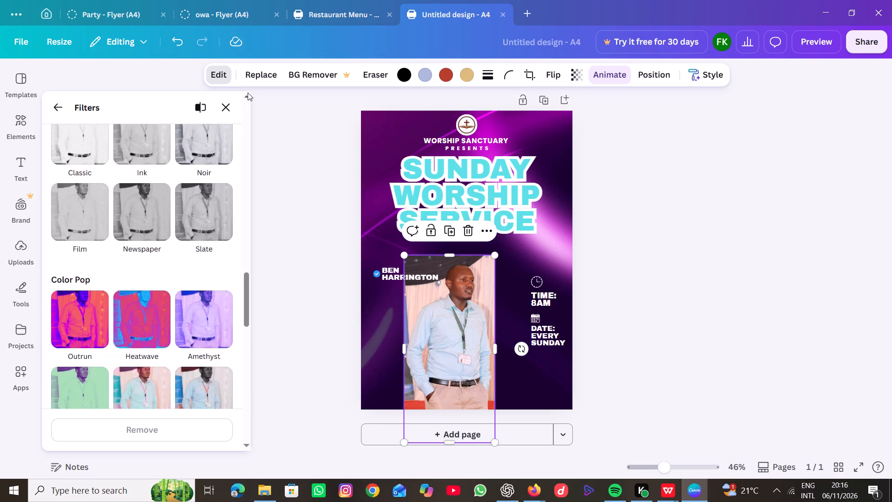
pyautogui.tripleClick(248, 92)
pyautogui.tripleClick(248, 92)
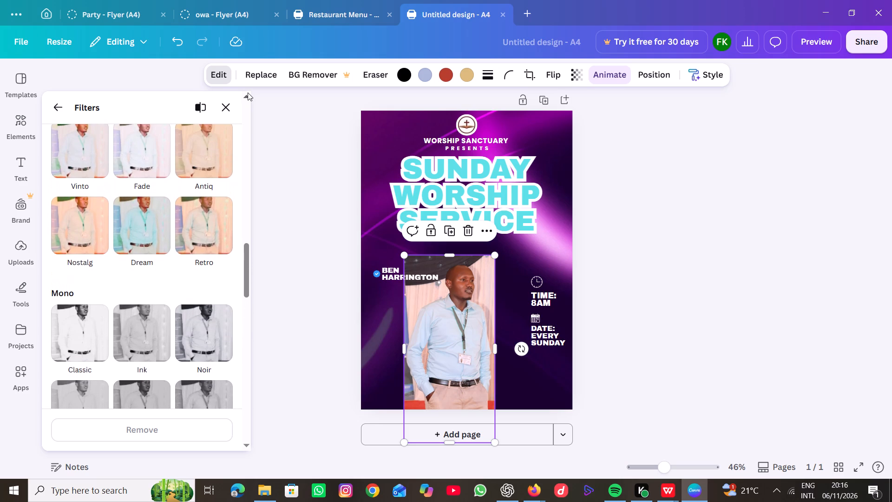
pyautogui.tripleClick(248, 92)
pyautogui.doubleClick(248, 92)
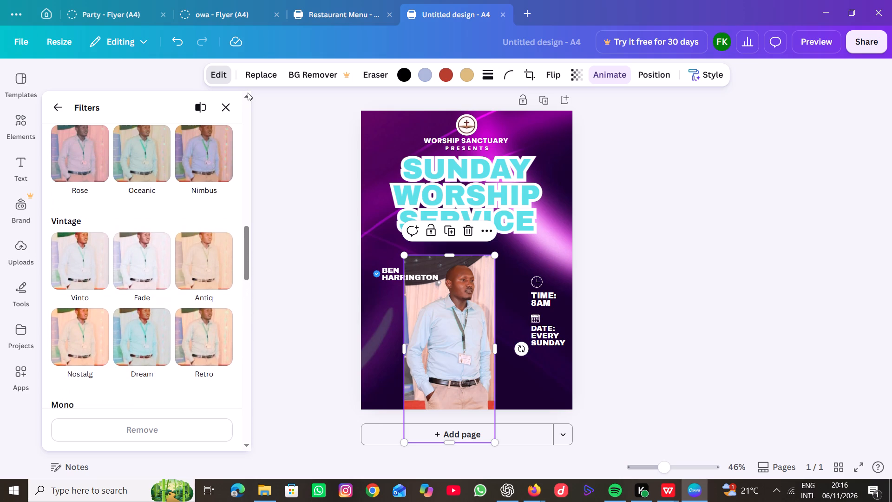
pyautogui.doubleClick(248, 92)
pyautogui.tripleClick(248, 92)
pyautogui.tripleClick(248, 92)
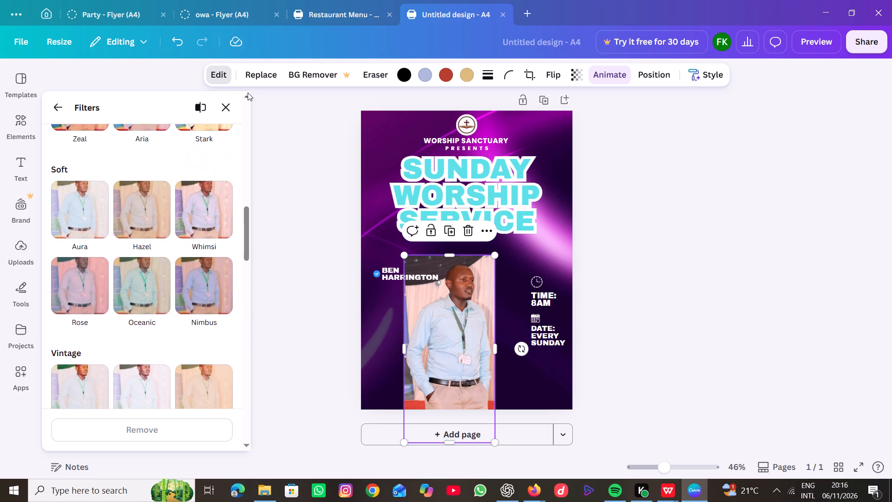
pyautogui.tripleClick(248, 92)
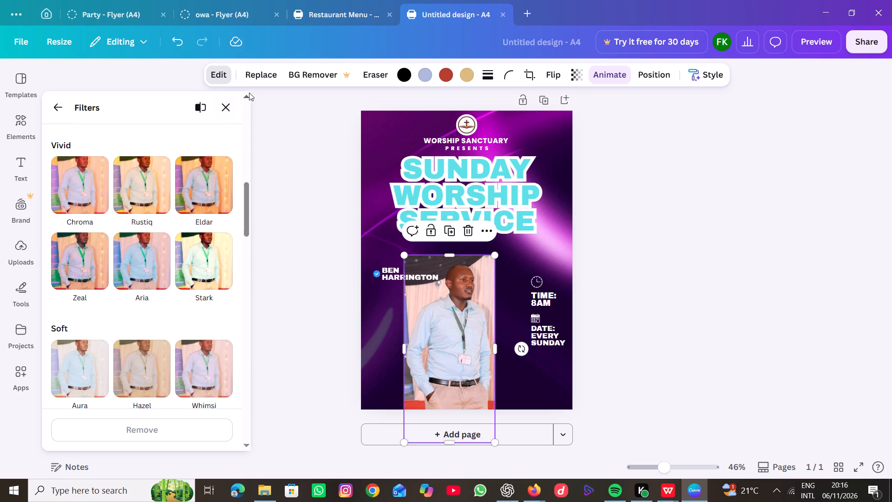
pyautogui.doubleClick(249, 92)
pyautogui.tripleClick(249, 92)
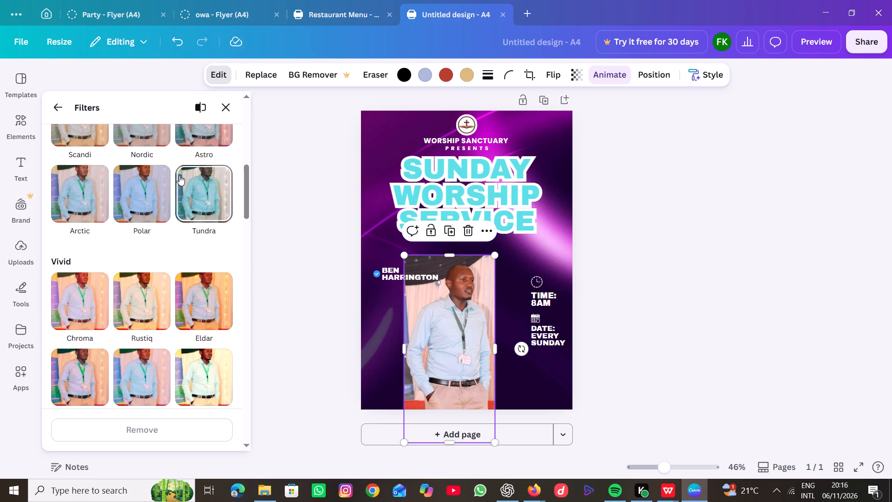
pyautogui.click(153, 185)
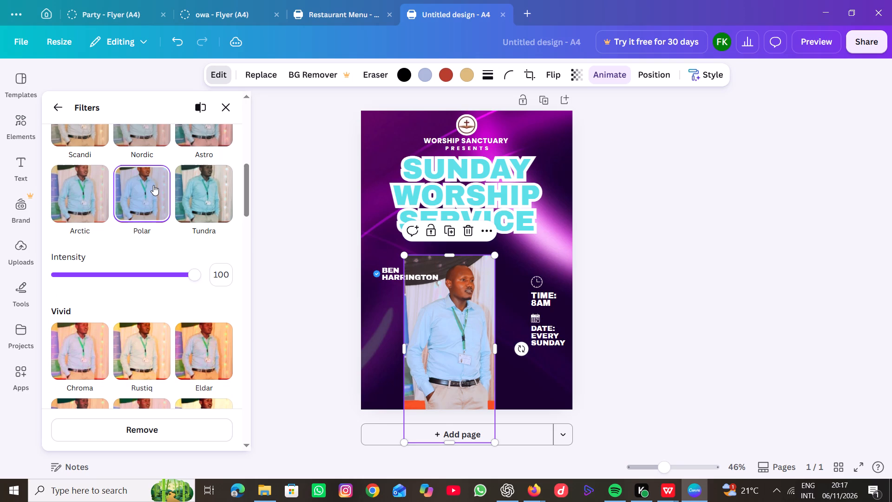
# Look over the Cool, Warm and Natural filter groups, and return to the image editing options.
pyautogui.tripleClick(247, 100)
pyautogui.click(247, 100)
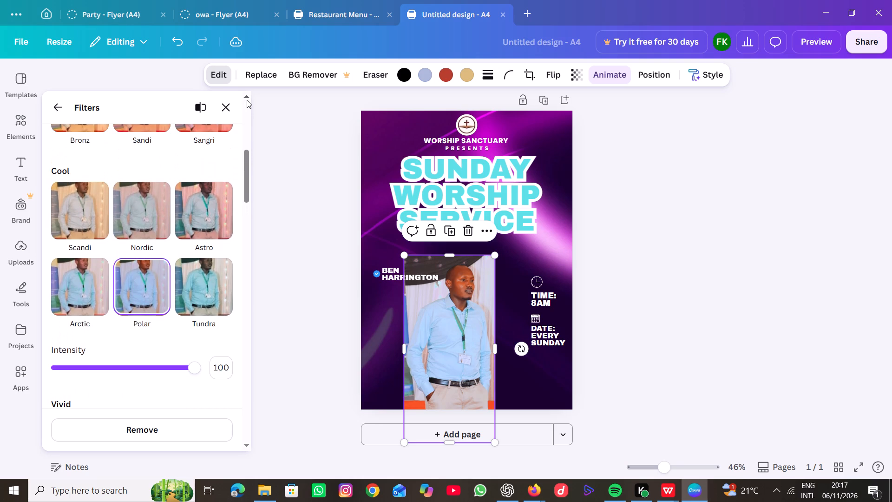
pyautogui.tripleClick(247, 100)
pyautogui.tripleClick(247, 100)
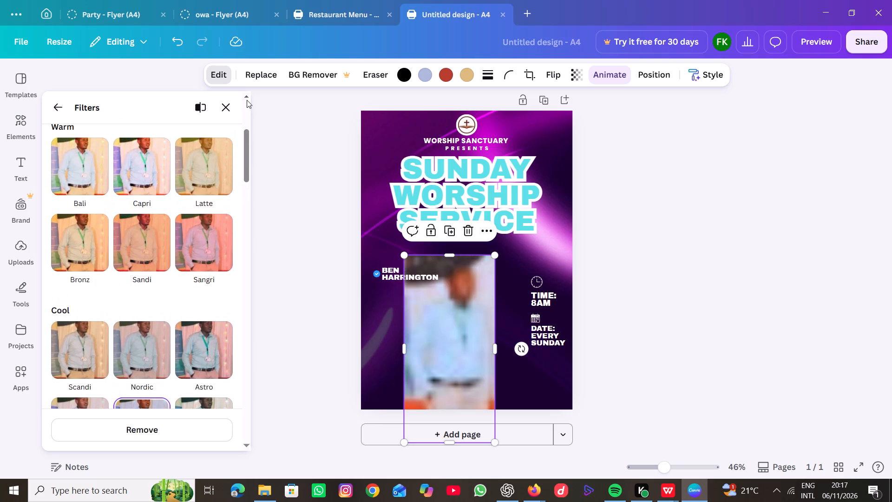
pyautogui.tripleClick(247, 100)
pyautogui.click(247, 100)
pyautogui.tripleClick(247, 100)
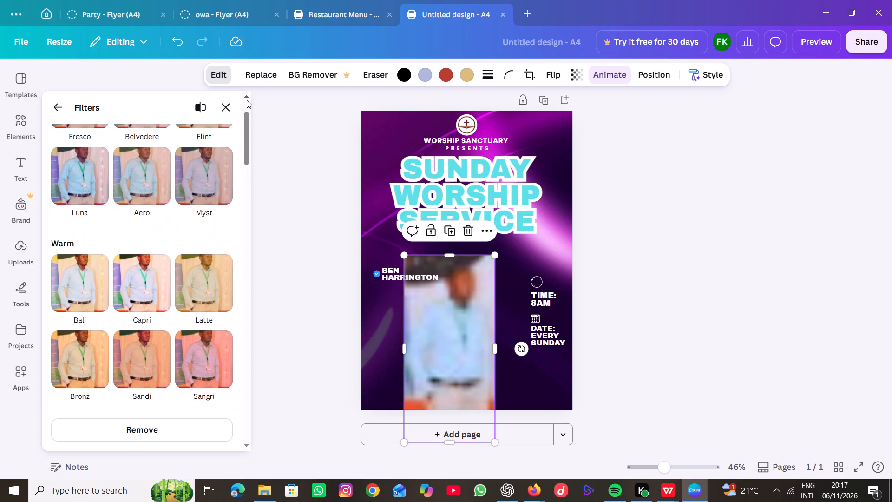
pyautogui.click(247, 100)
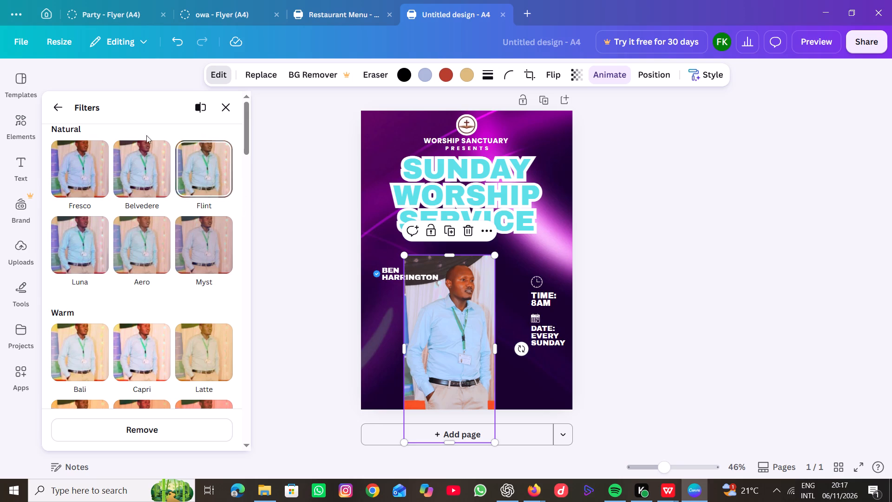
pyautogui.click(58, 109)
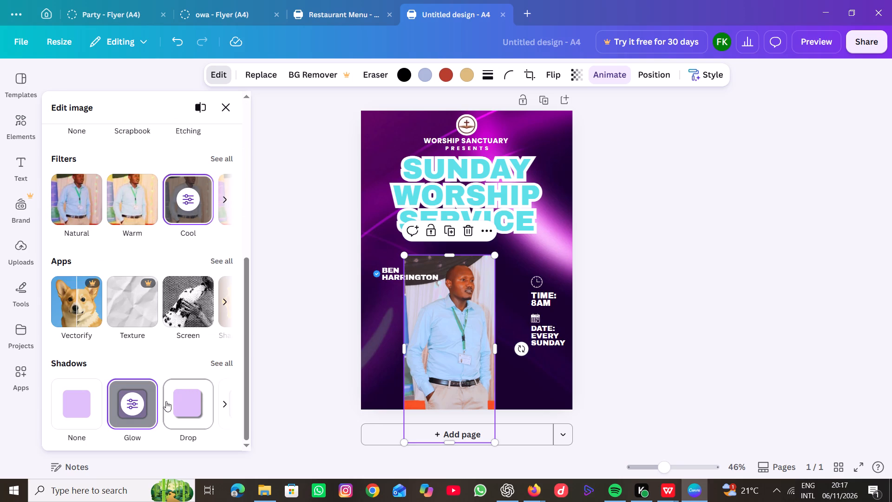
# Set the speaker photo's Glow shadow to blur amount 36, size 41 and intensity 56, and close the shadow settings.
pyautogui.click(141, 407)
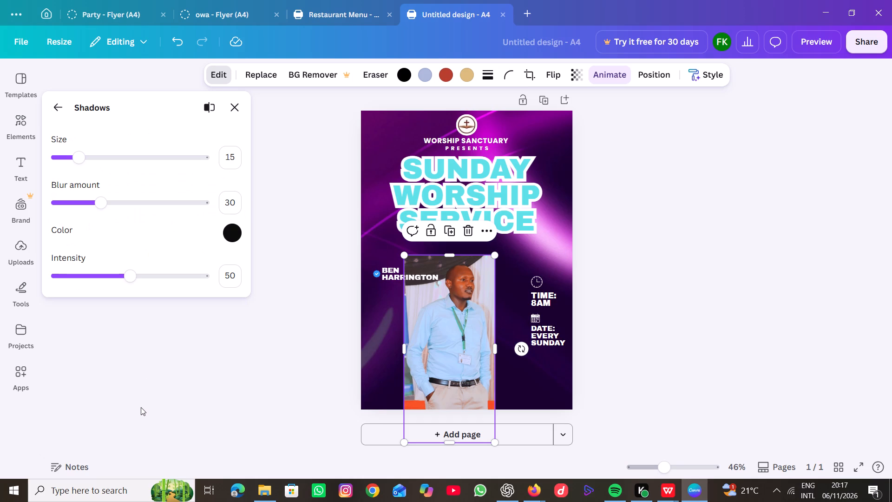
pyautogui.click(109, 201)
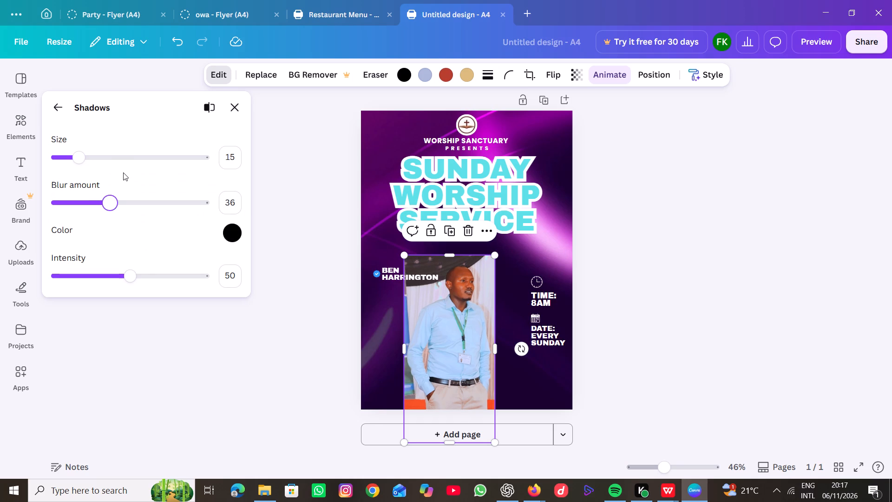
pyautogui.click(117, 148)
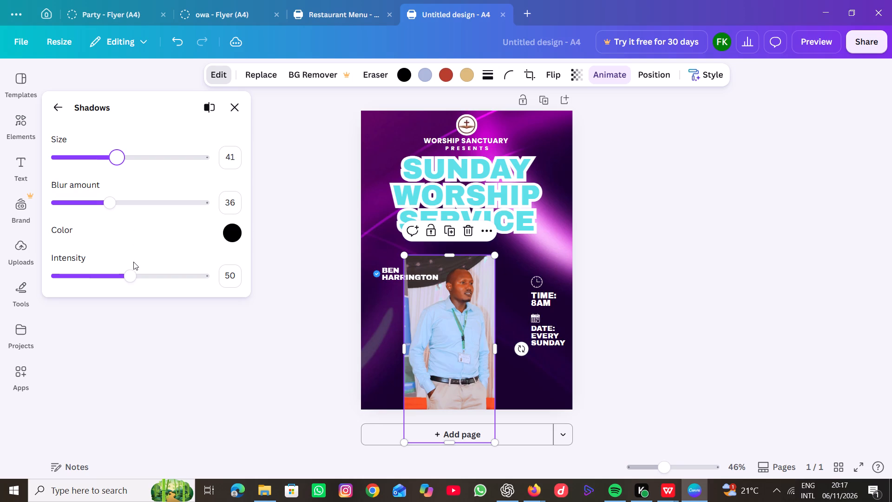
pyautogui.click(139, 279)
pyautogui.click(176, 318)
pyautogui.click(231, 333)
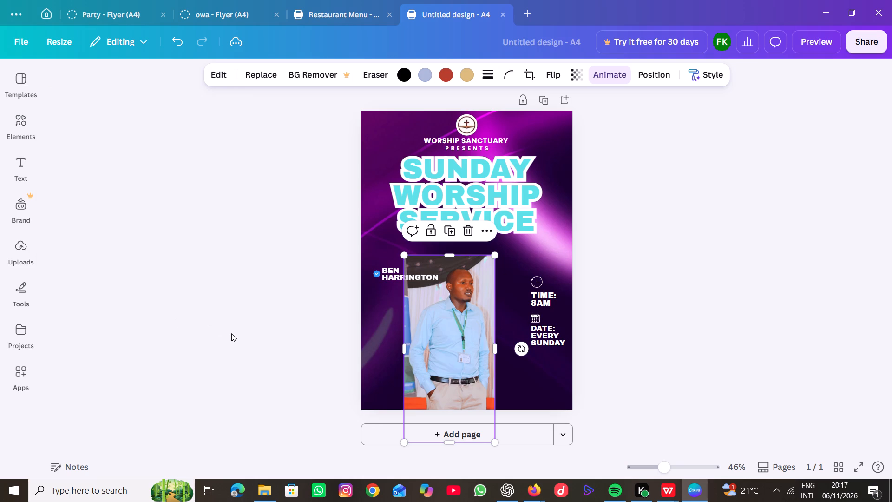
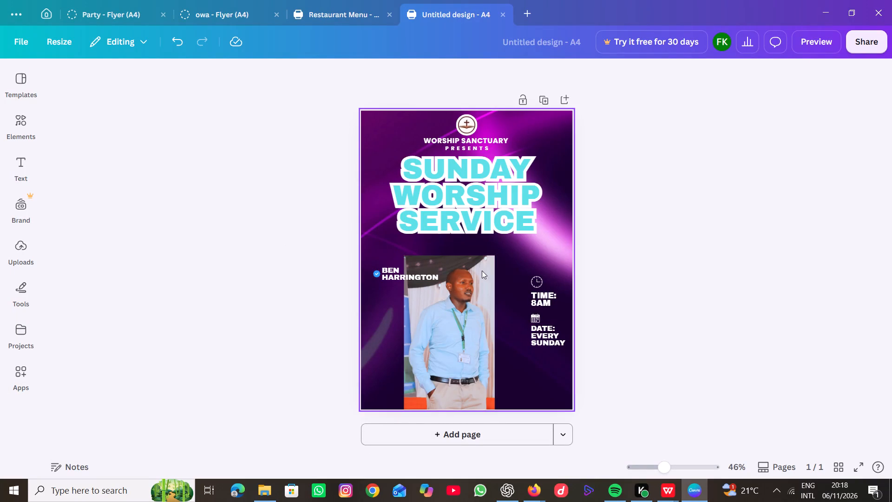
# Give the speaker photo a dotted border with stroke weight 4.
pyautogui.click(444, 295)
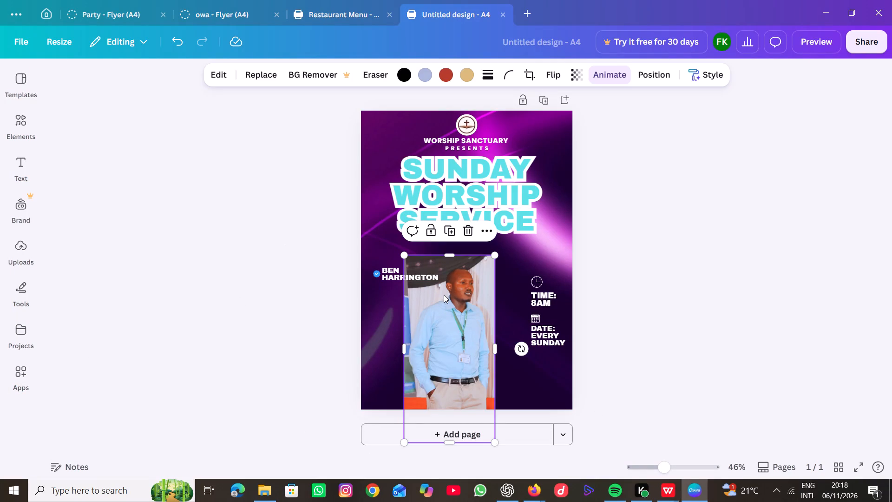
pyautogui.click(371, 77)
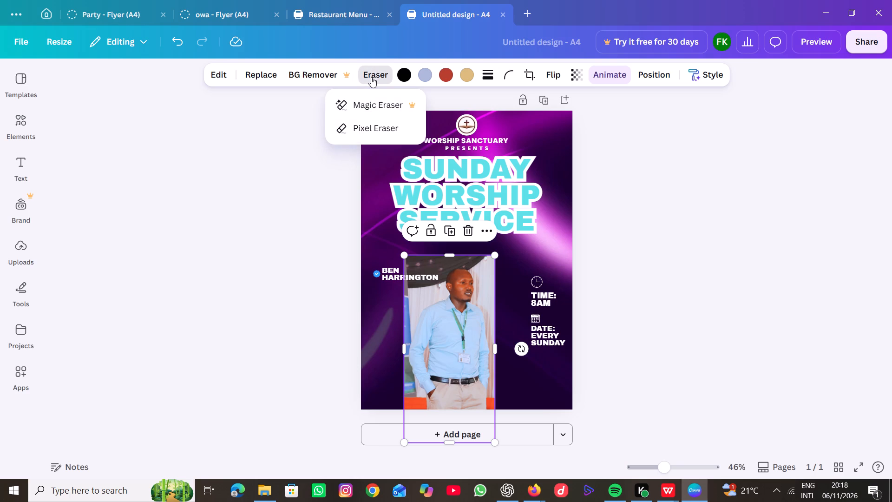
pyautogui.click(481, 74)
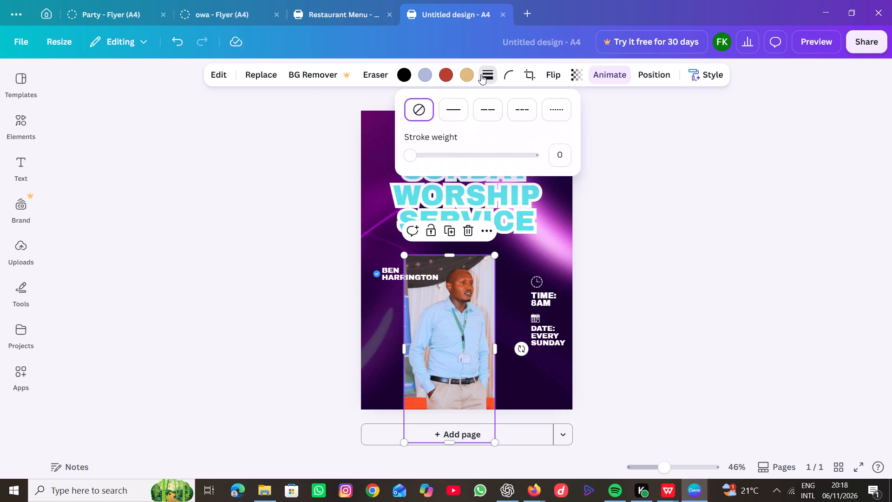
pyautogui.click(518, 106)
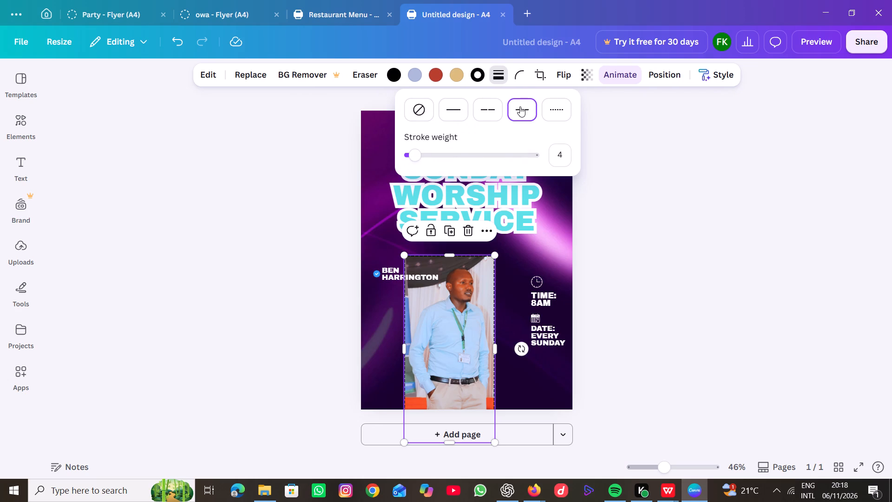
pyautogui.click(559, 111)
pyautogui.click(559, 111)
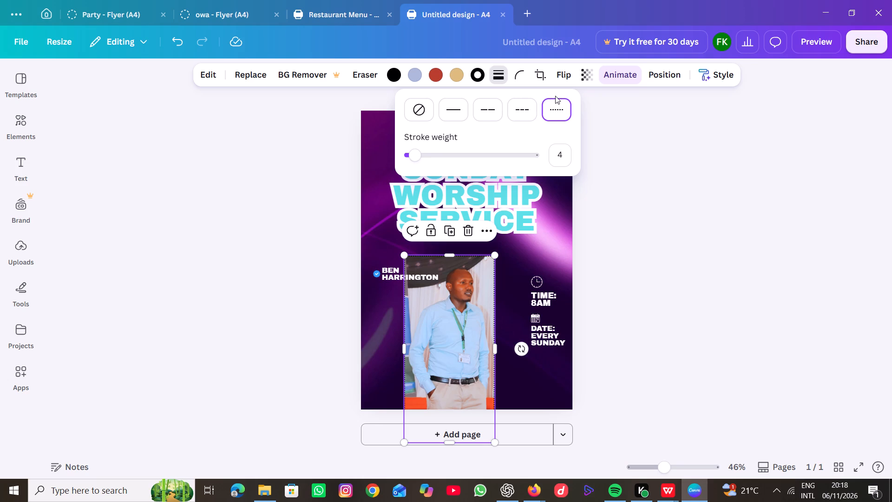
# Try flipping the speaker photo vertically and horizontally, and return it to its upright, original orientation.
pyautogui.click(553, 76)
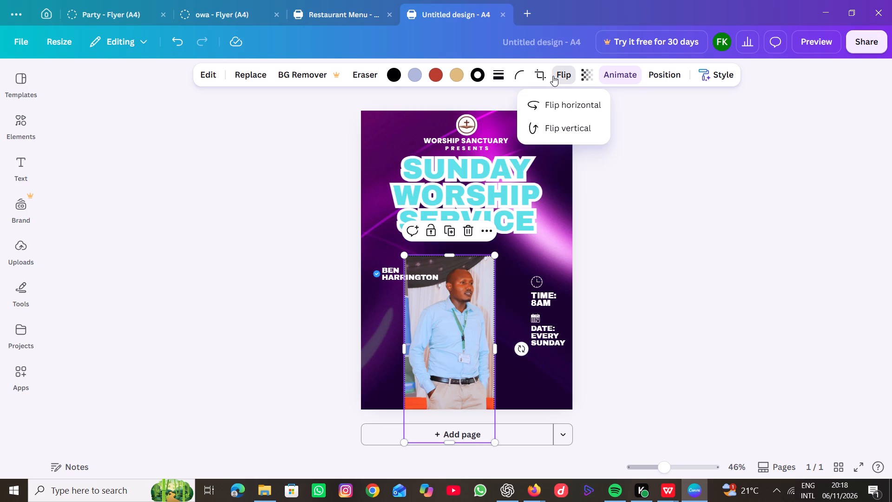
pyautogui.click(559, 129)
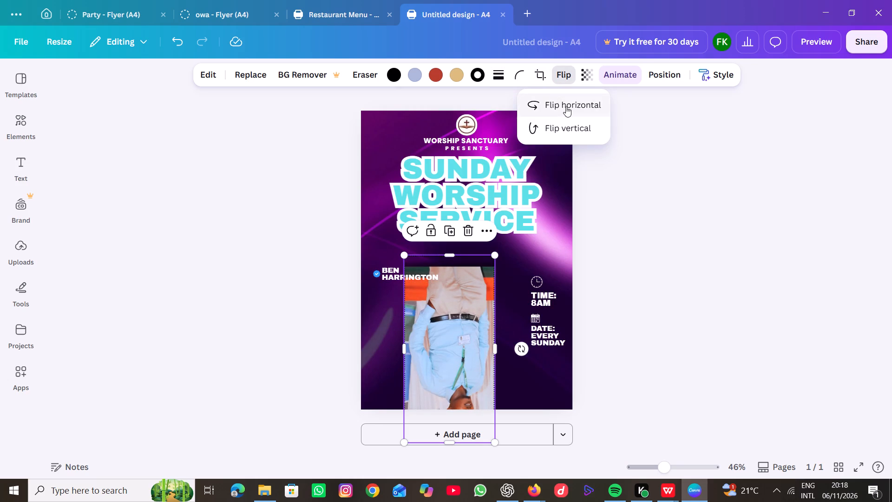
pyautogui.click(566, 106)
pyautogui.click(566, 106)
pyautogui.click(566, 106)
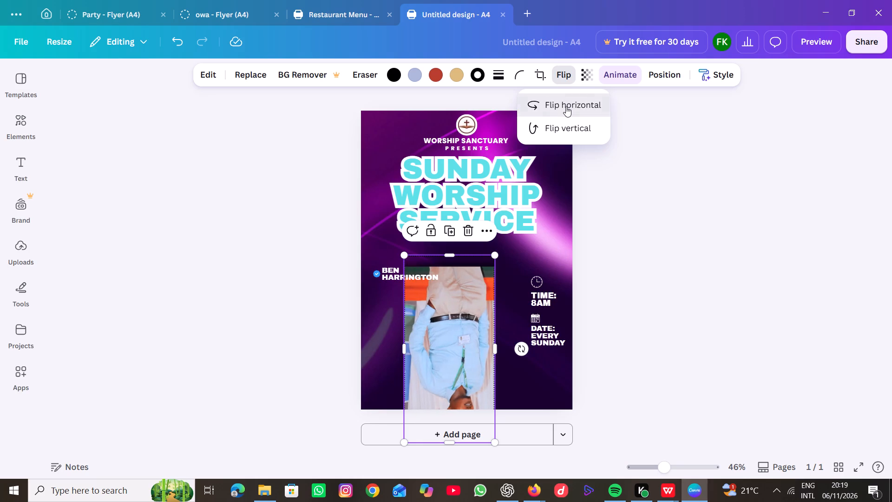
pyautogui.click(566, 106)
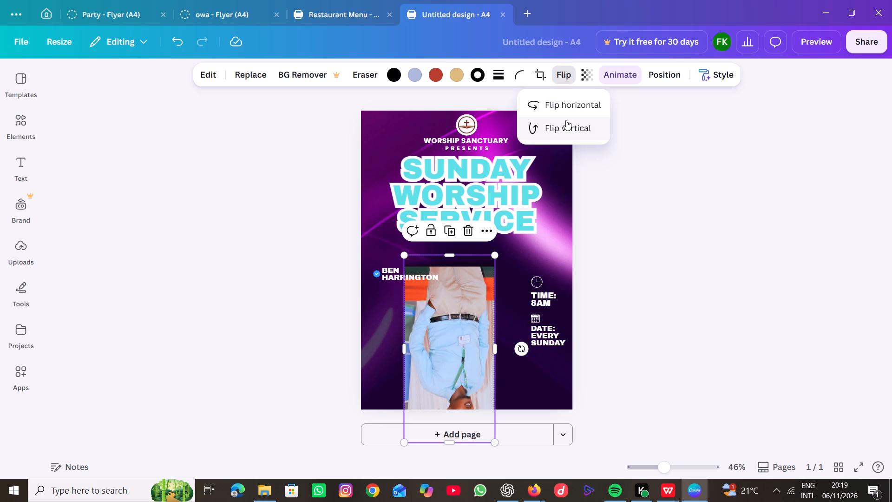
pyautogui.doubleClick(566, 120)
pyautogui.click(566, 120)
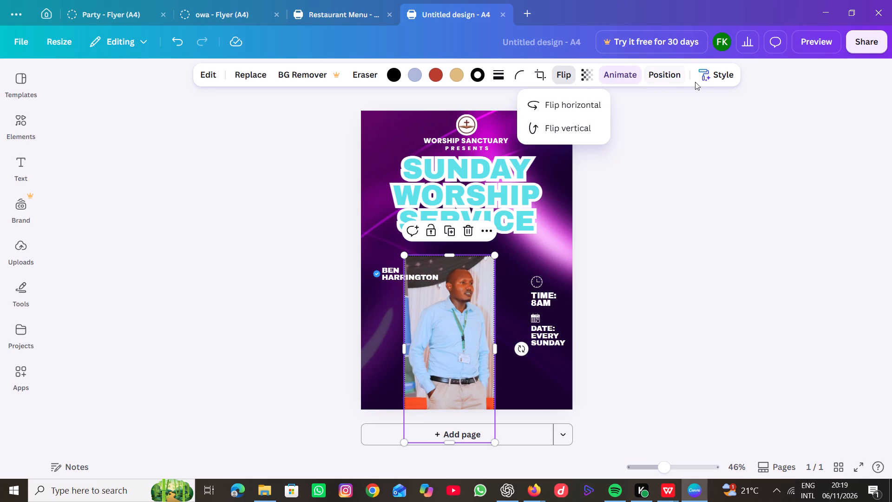
# Copy the speaker photo's style, choosing the basic style instead of the visual style.
pyautogui.click(711, 75)
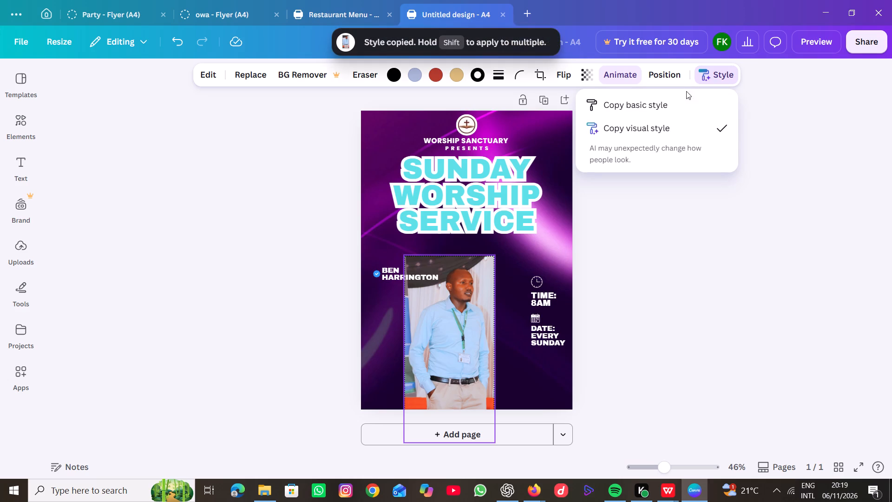
pyautogui.click(668, 95)
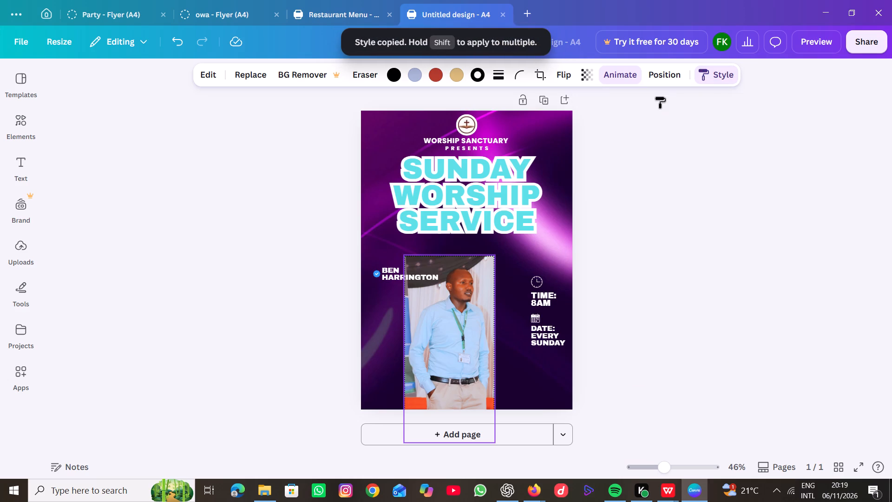
pyautogui.click(443, 43)
pyautogui.click(443, 43)
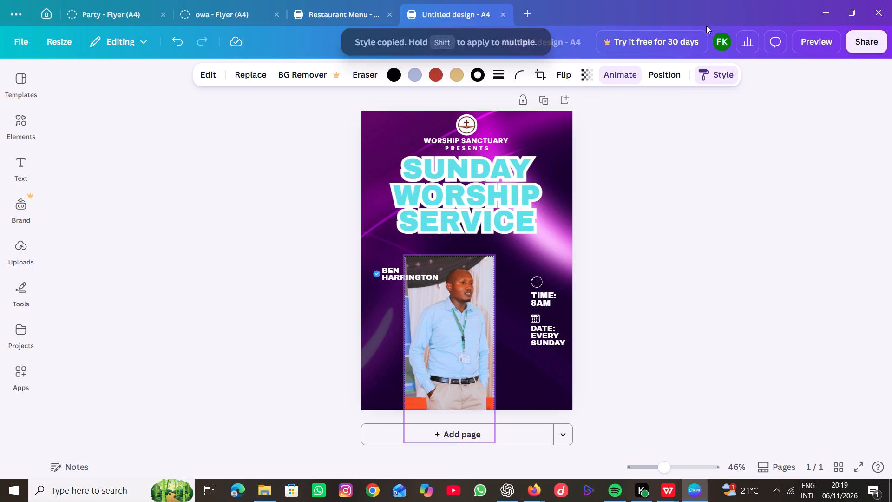
pyautogui.click(706, 26)
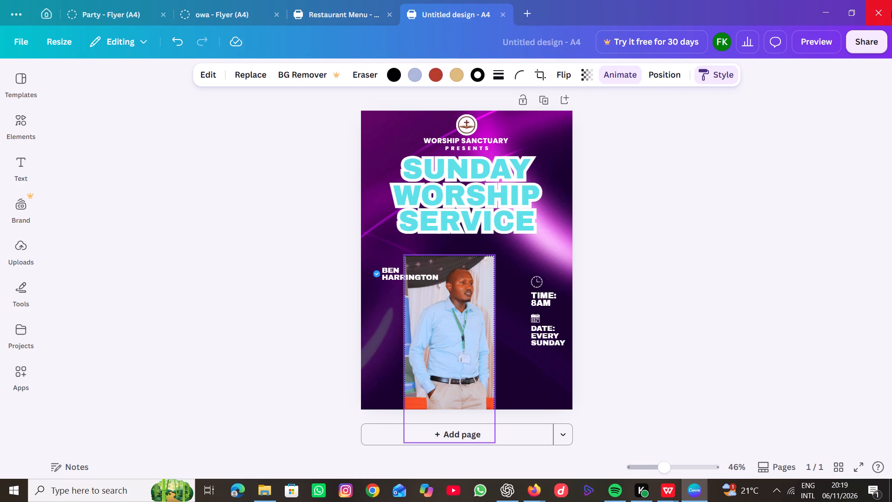